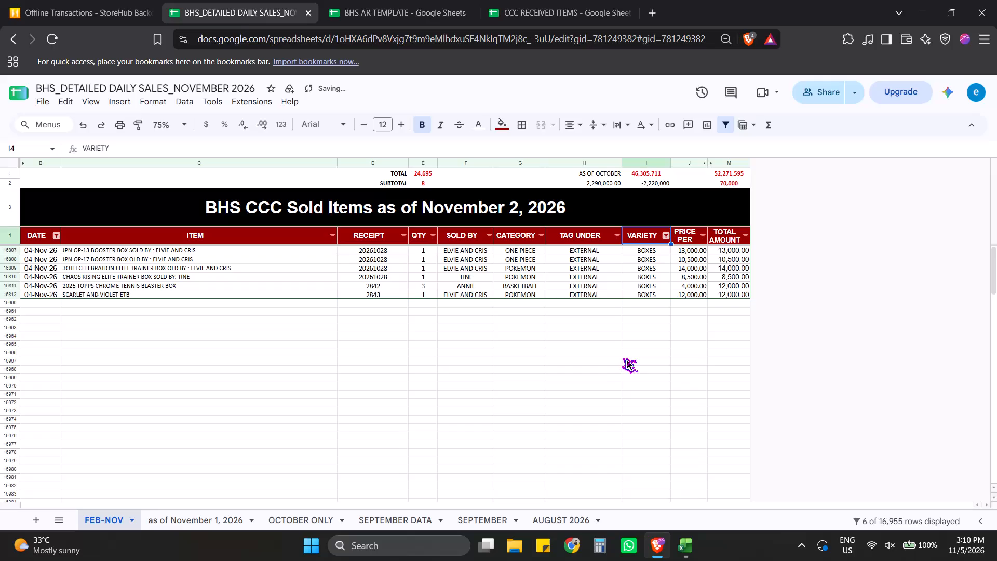
# After checking the quantity and amount subtotals for BOXES, switch the VARIETY column filter to RAW CARDS only.
pyautogui.click(431, 181)
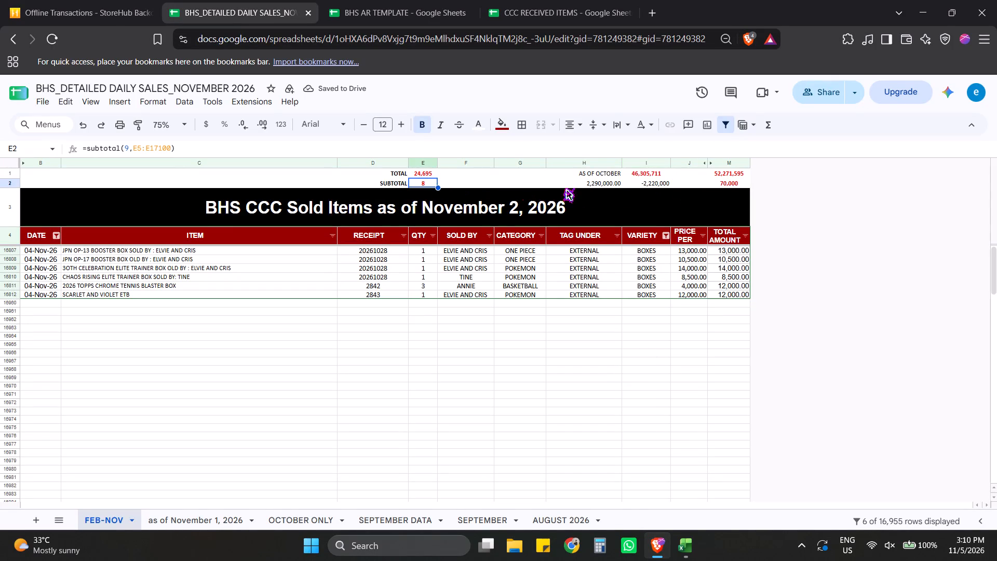
pyautogui.click(722, 186)
pyautogui.click(587, 377)
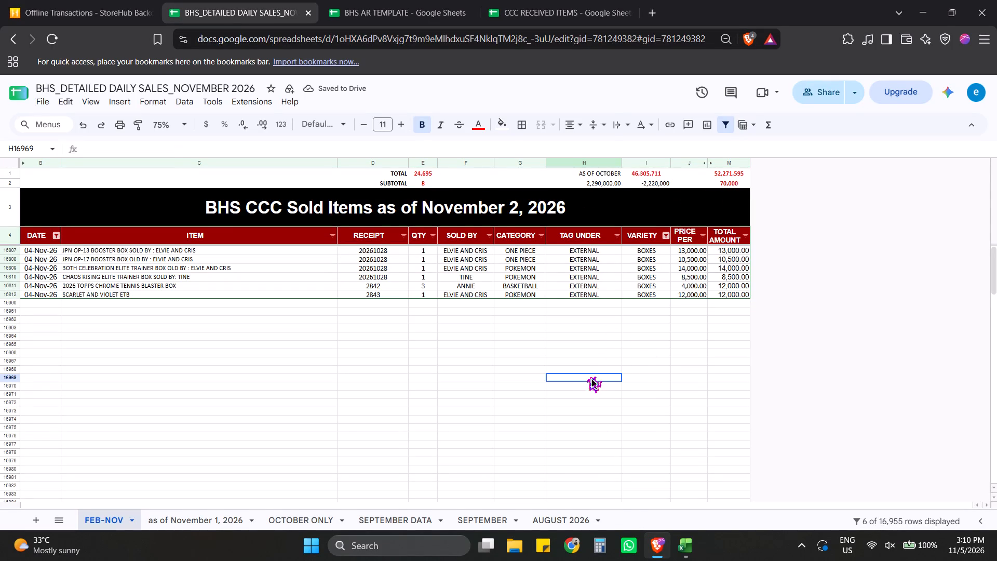
pyautogui.click(665, 237)
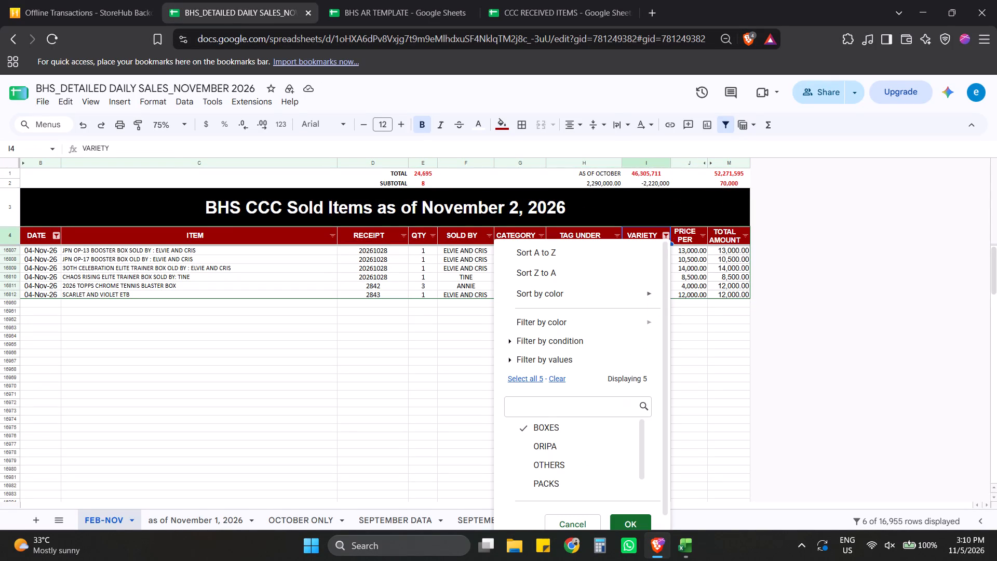
pyautogui.click(560, 430)
pyautogui.scroll(-3, 572, 451)
pyautogui.click(570, 478)
pyautogui.click(629, 516)
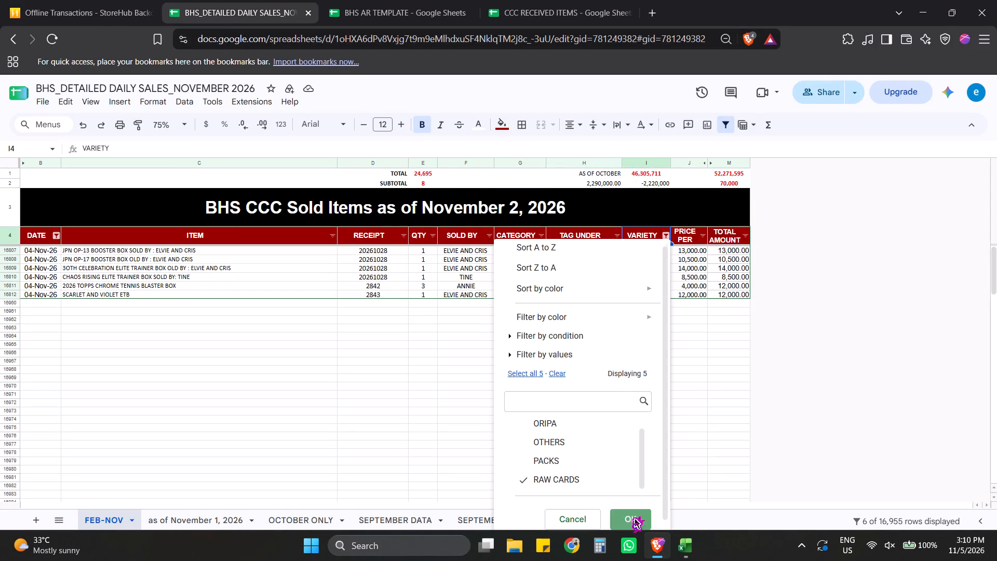
pyautogui.click(626, 372)
pyautogui.click(625, 358)
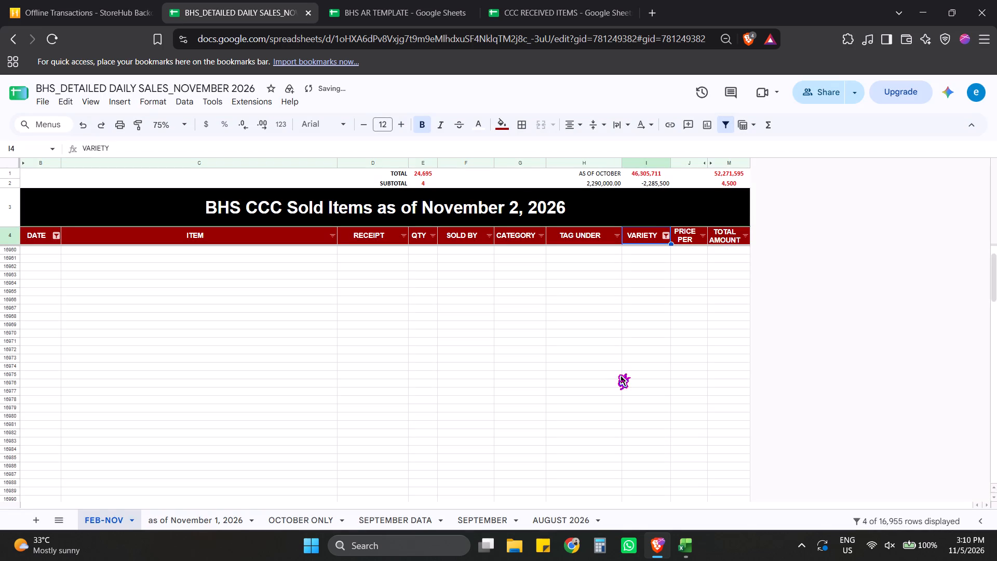
# Change the VARIETY column filter to OTHERS only to check that variety's subtotals.
pyautogui.click(667, 233)
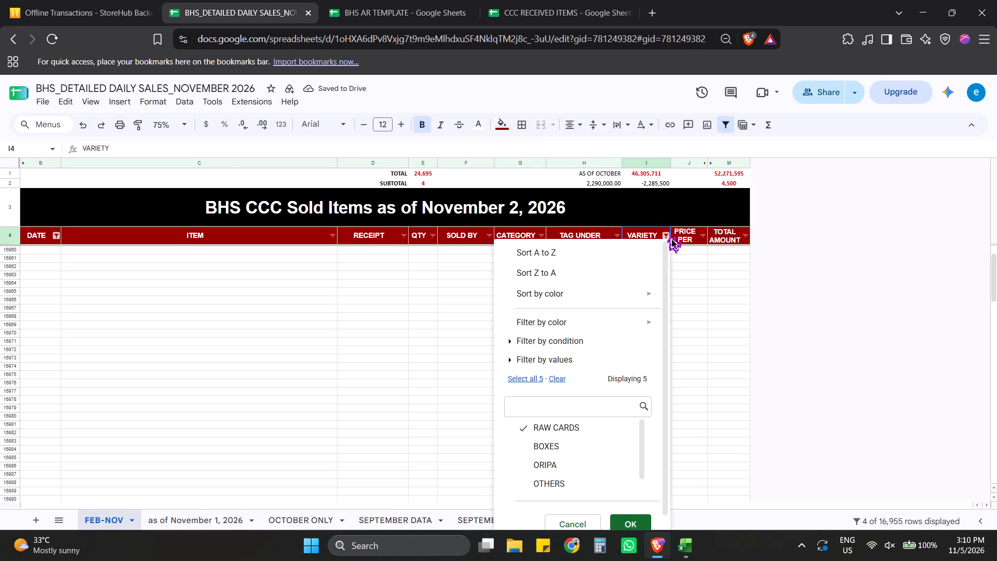
pyautogui.click(584, 432)
pyautogui.click(571, 479)
pyautogui.click(631, 518)
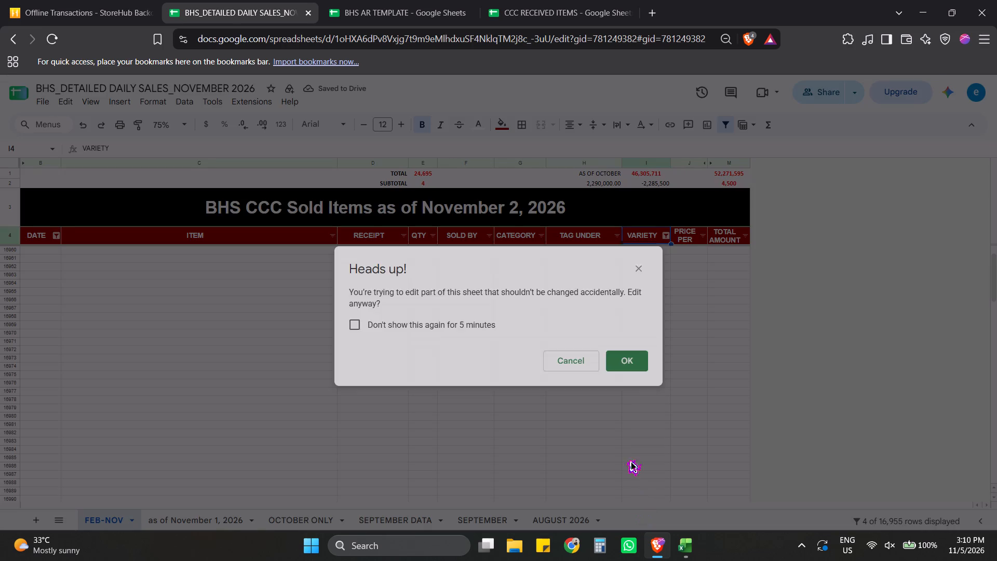
pyautogui.click(632, 367)
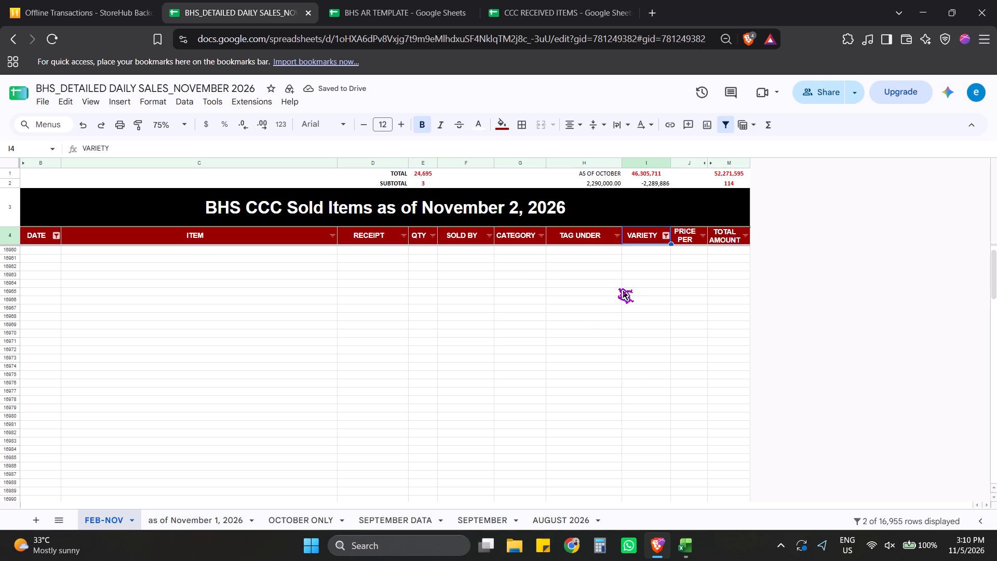
# Filter the VARIETY column to ORIPA only, reapplying the filter so its rows can be reviewed.
pyautogui.click(666, 233)
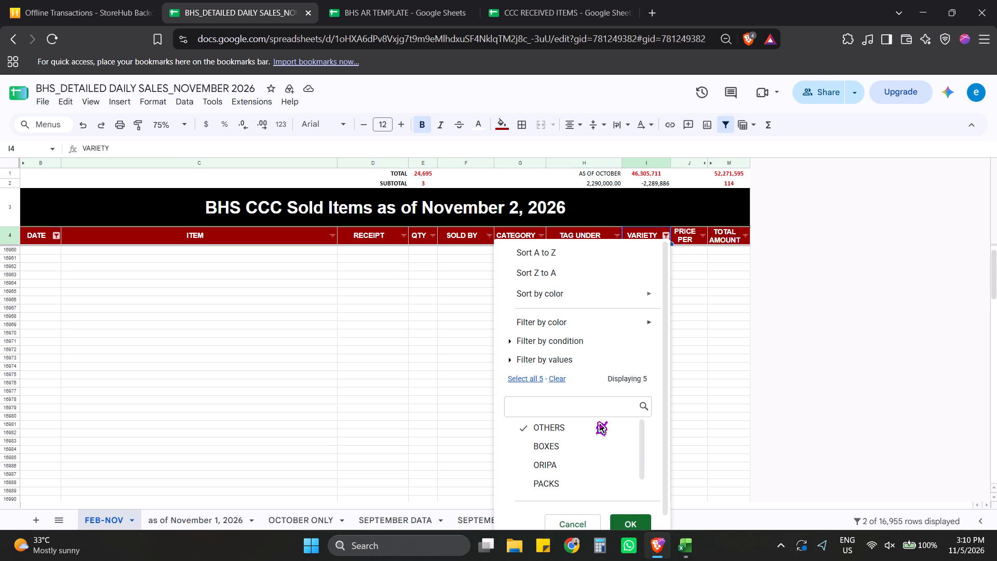
pyautogui.click(588, 428)
pyautogui.click(581, 459)
pyautogui.click(635, 517)
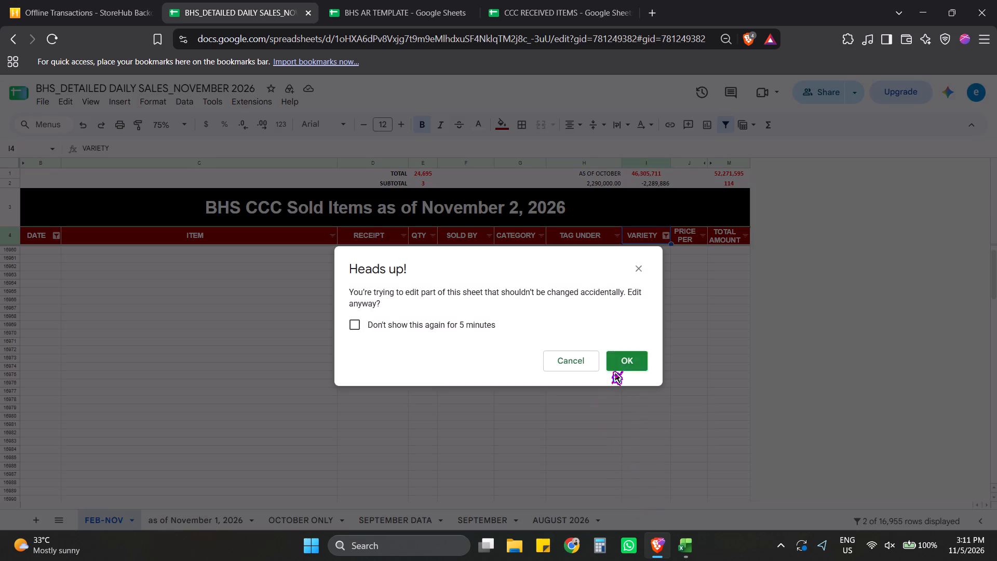
pyautogui.click(610, 370)
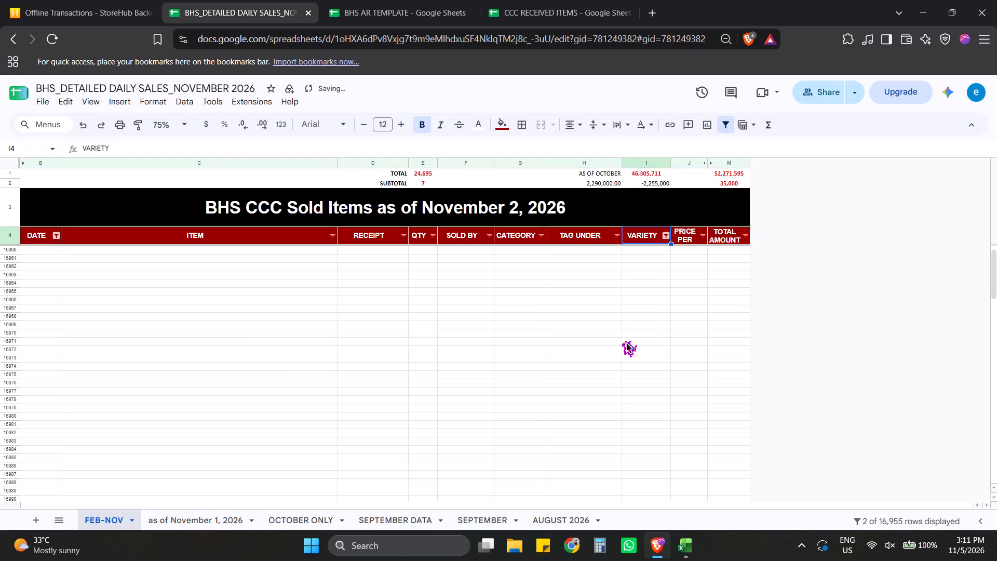
pyautogui.click(668, 234)
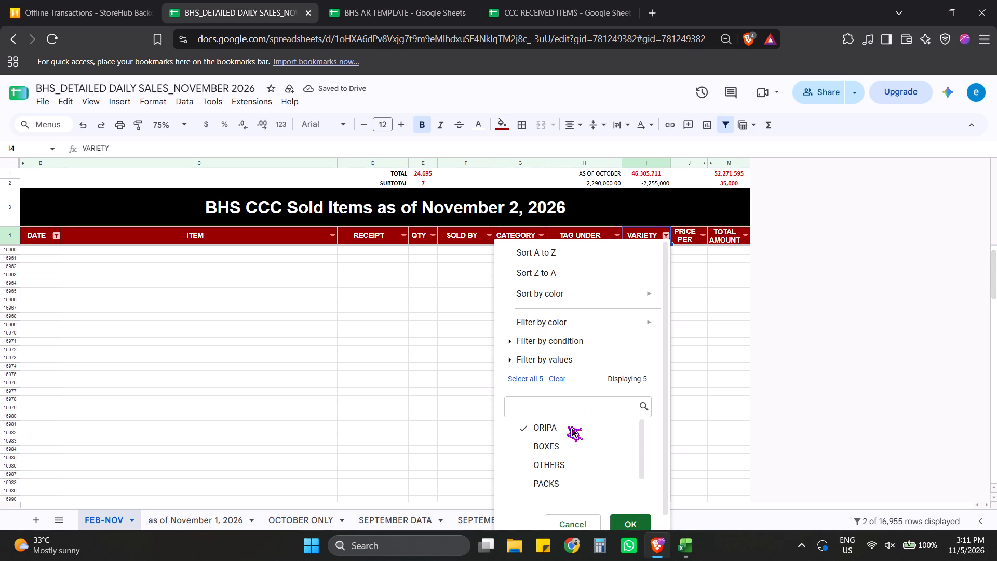
pyautogui.click(567, 426)
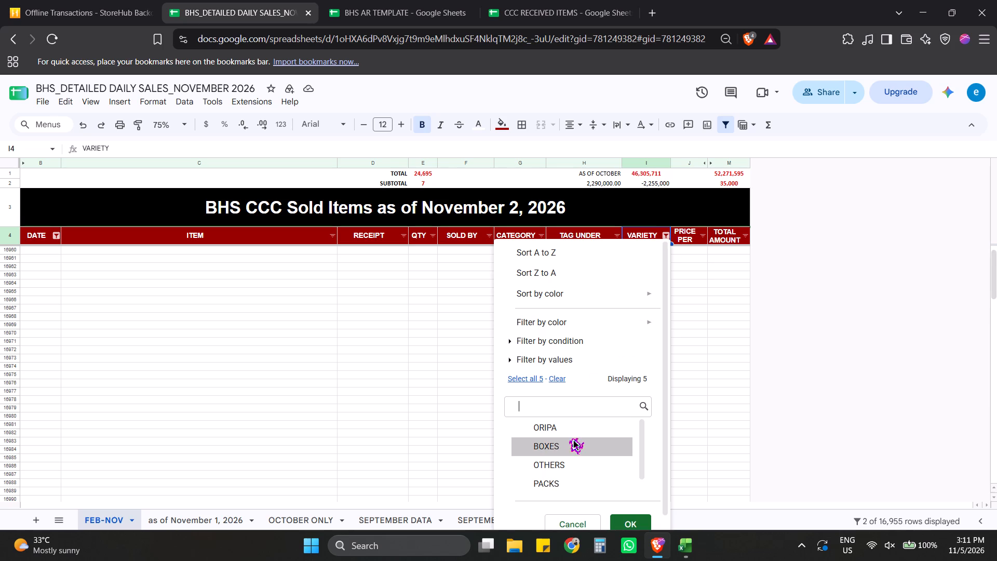
pyautogui.click(569, 426)
pyautogui.click(629, 515)
pyautogui.click(633, 365)
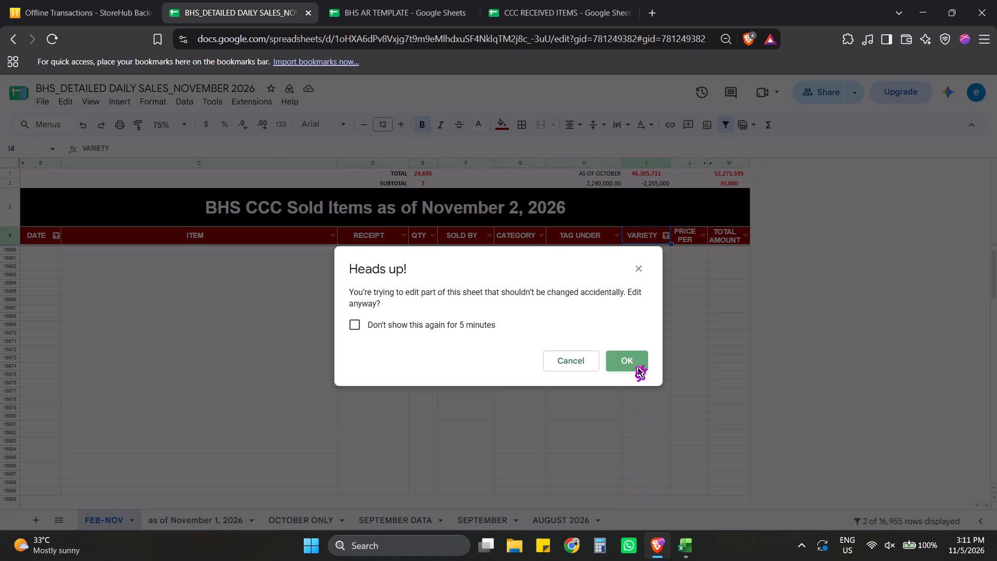
pyautogui.scroll(16, 662, 395)
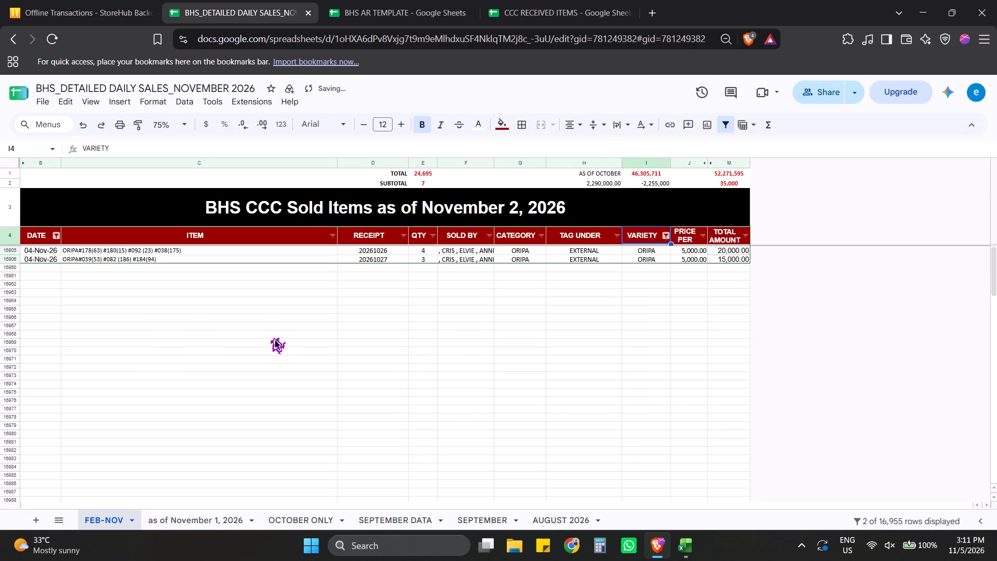
pyautogui.scroll(5, 484, 402)
# Select all dates in the DATE column filter and browse the ORIPA sales across all dates.
pyautogui.click(59, 238)
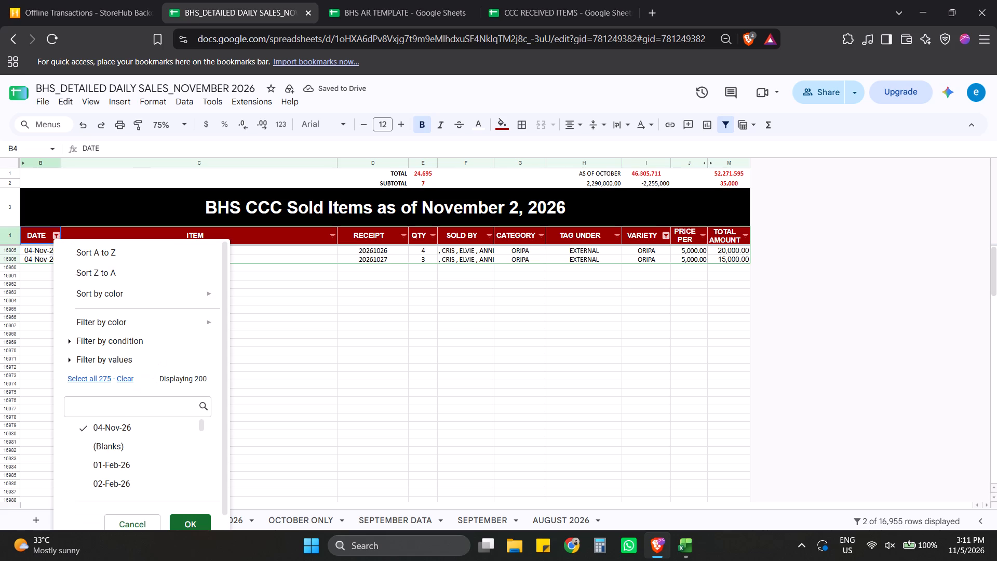
pyautogui.click(124, 379)
pyautogui.click(103, 379)
pyautogui.click(195, 515)
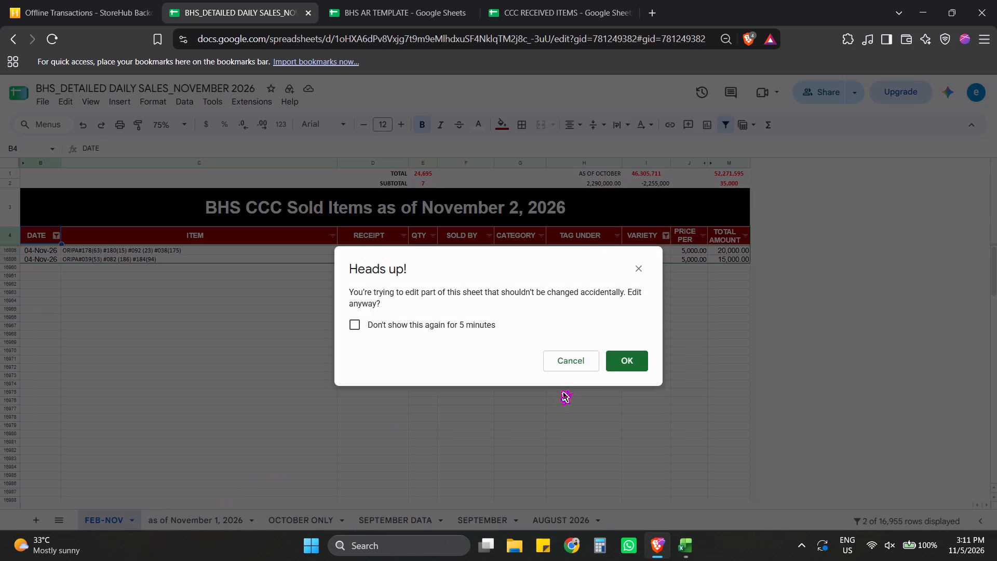
pyautogui.click(617, 359)
pyautogui.click(564, 404)
pyautogui.scroll(10, 564, 403)
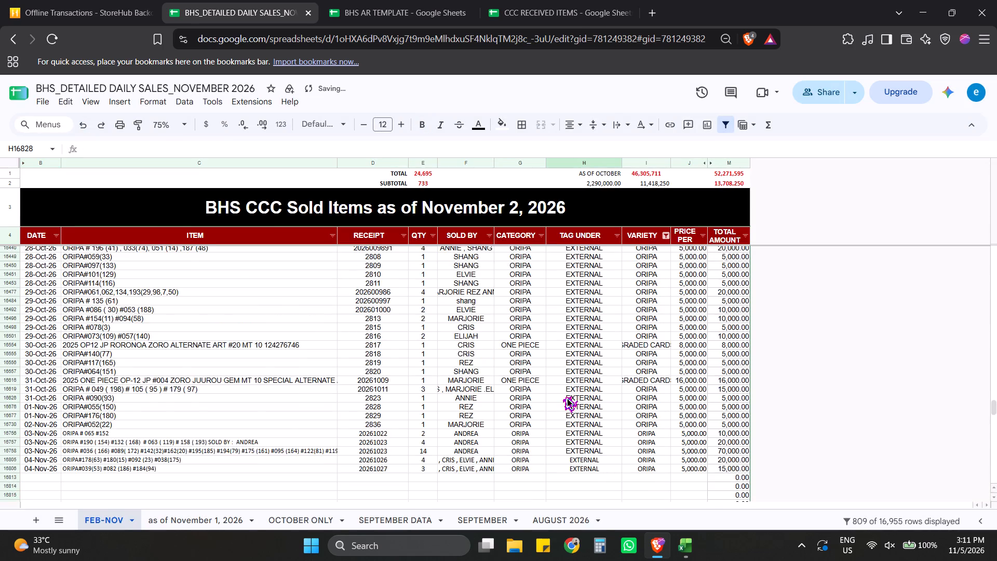
pyautogui.scroll(20, 562, 396)
pyautogui.scroll(2, 562, 396)
pyautogui.scroll(-1, 558, 394)
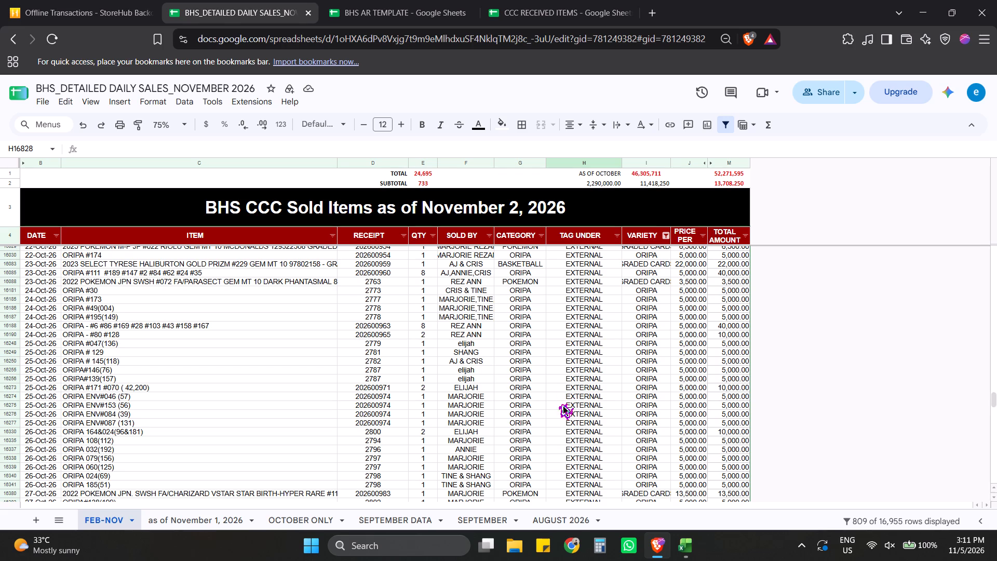
# Switch to the StoreHub Offline Transactions page and filter it to the Urban Collectors Trading Company Inc. (WGC) store only.
pyautogui.click(88, 0)
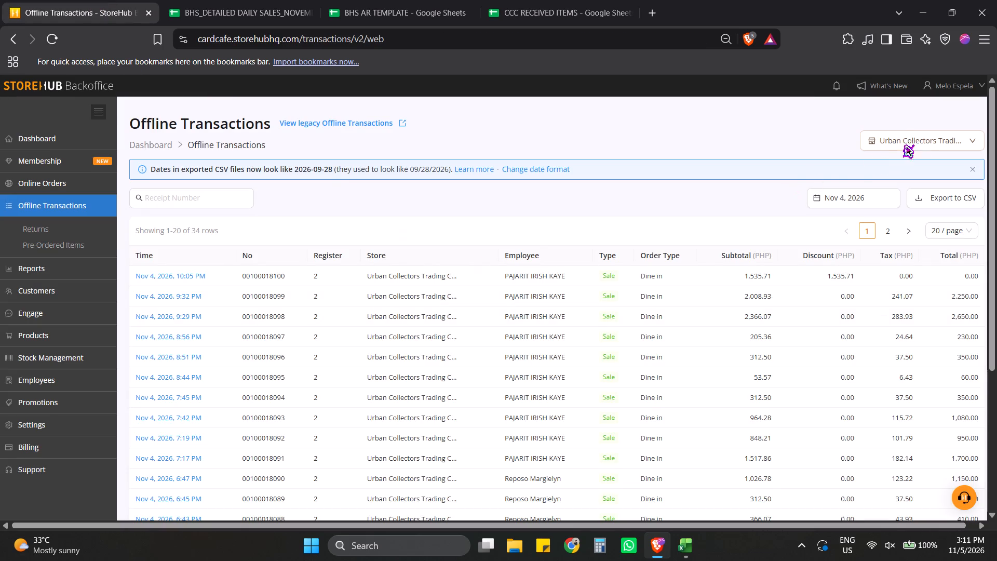
pyautogui.click(907, 140)
pyautogui.click(818, 275)
pyautogui.click(819, 248)
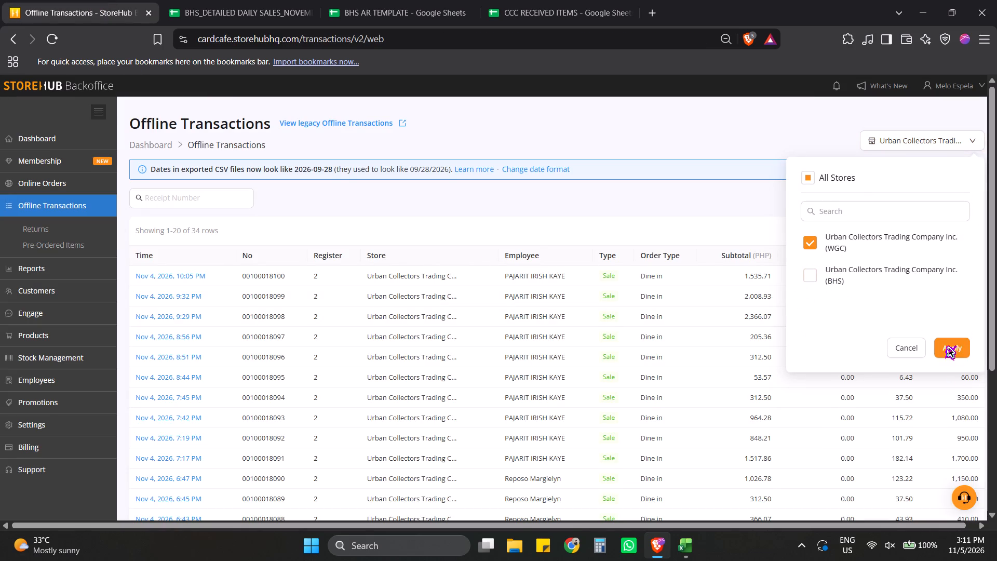
pyautogui.click(952, 345)
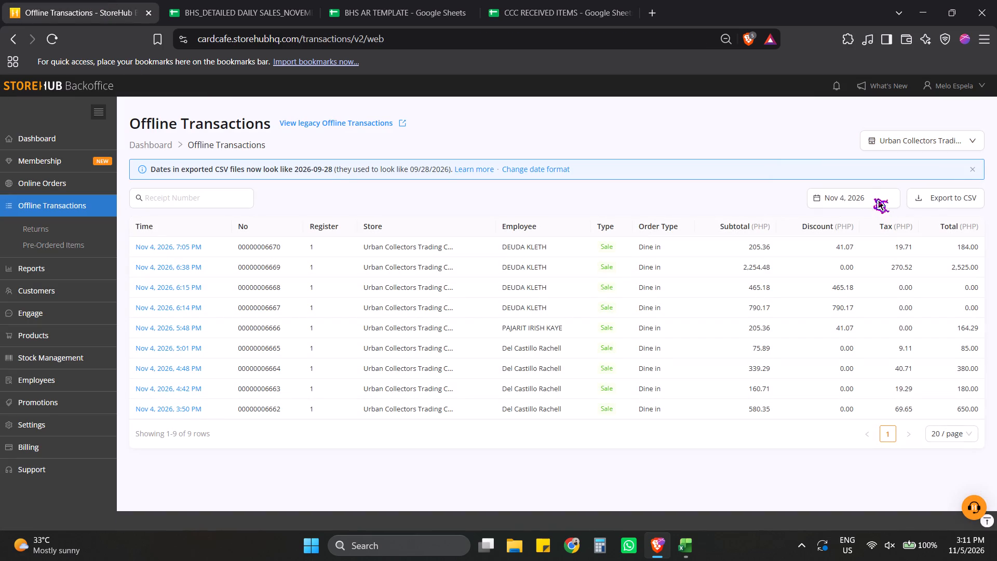
# Export the Nov 4, 2026 transactions to CSV with items included, saving as Transactions_2026-11-04_2026-11-05 (1).csv.
pyautogui.click(928, 199)
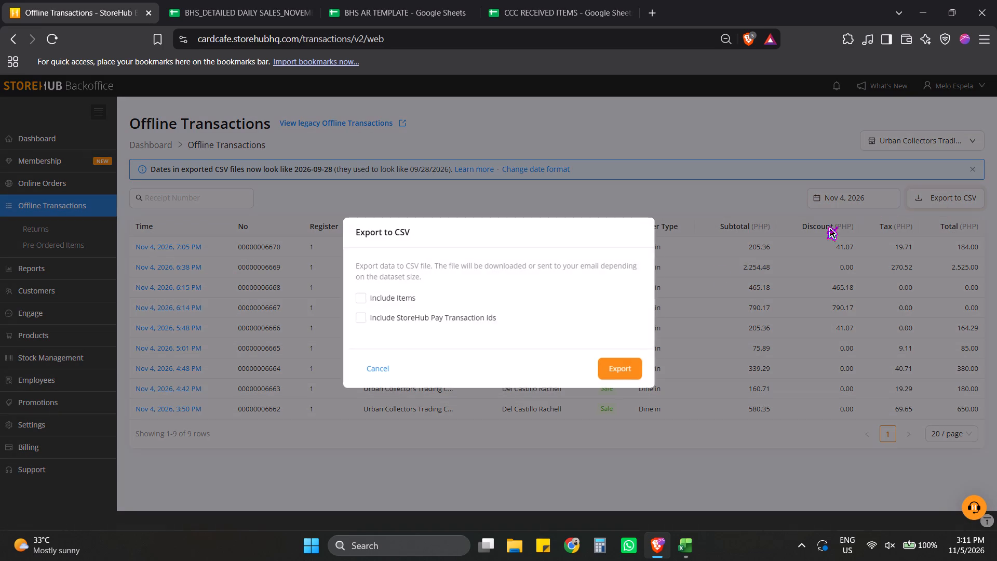
pyautogui.click(397, 304)
pyautogui.click(403, 296)
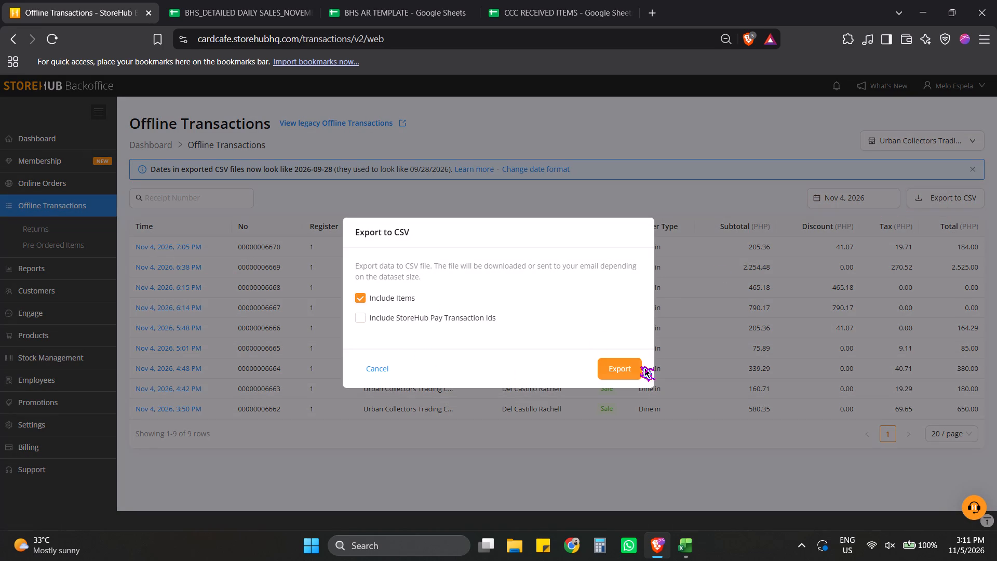
pyautogui.click(640, 366)
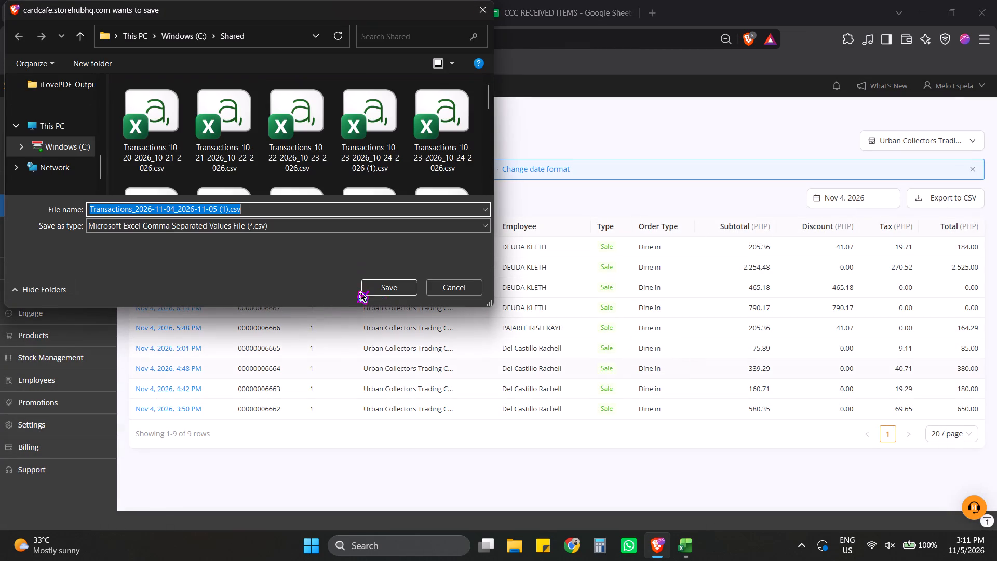
pyautogui.click(382, 283)
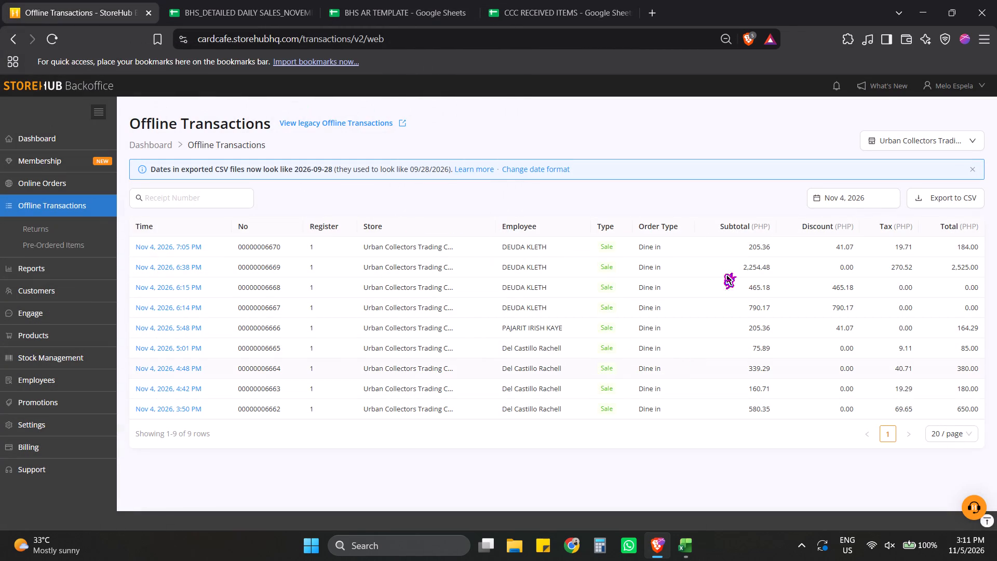
# Open the exported CSV in Excel, declining the conversion that removes leading zeros.
pyautogui.click(739, 70)
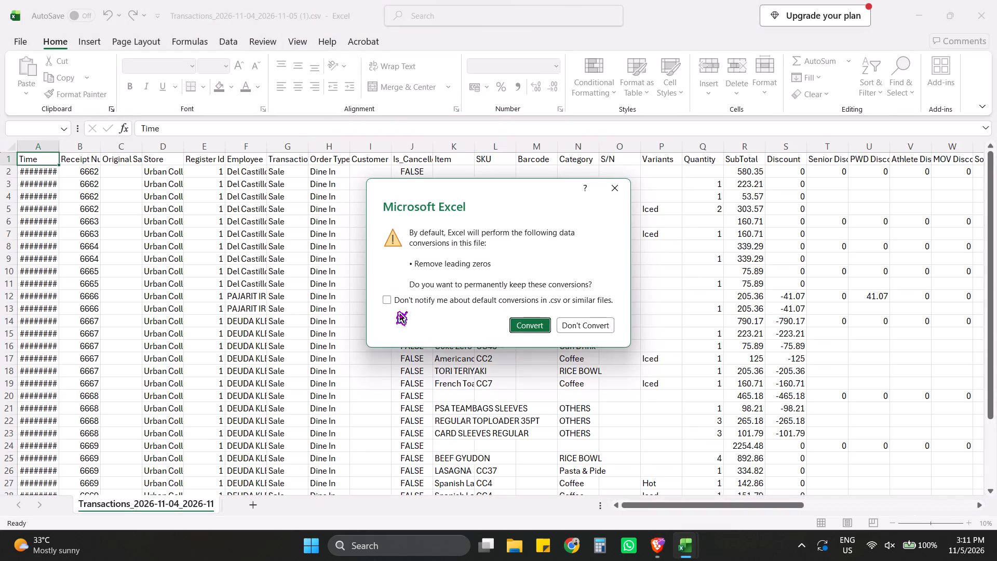
pyautogui.click(572, 325)
pyautogui.click(395, 358)
pyautogui.scroll(4, 307, 356)
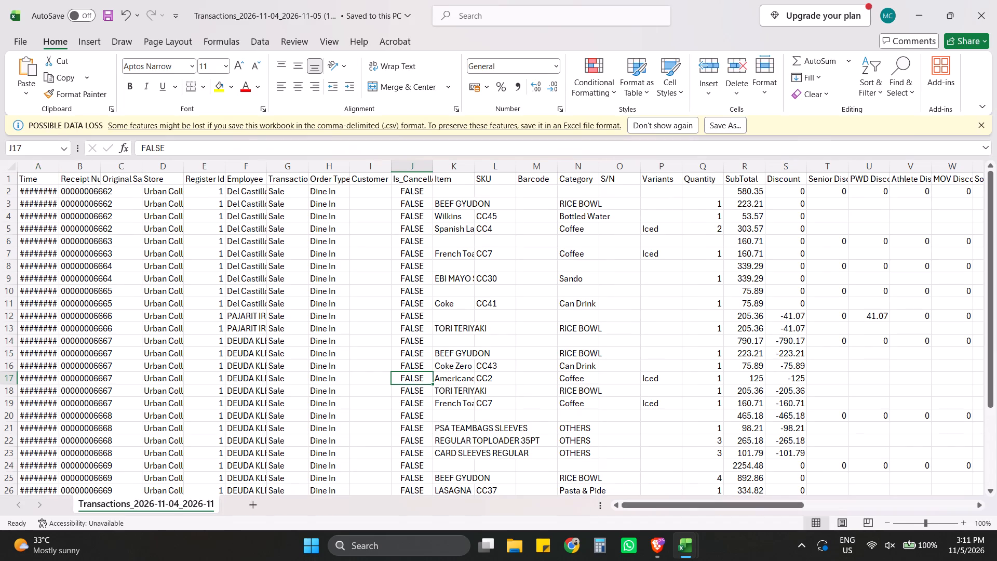
pyautogui.scroll(3, 262, 343)
# Widen the Time and Store columns to fit their full contents.
pyautogui.doubleClick(58, 165)
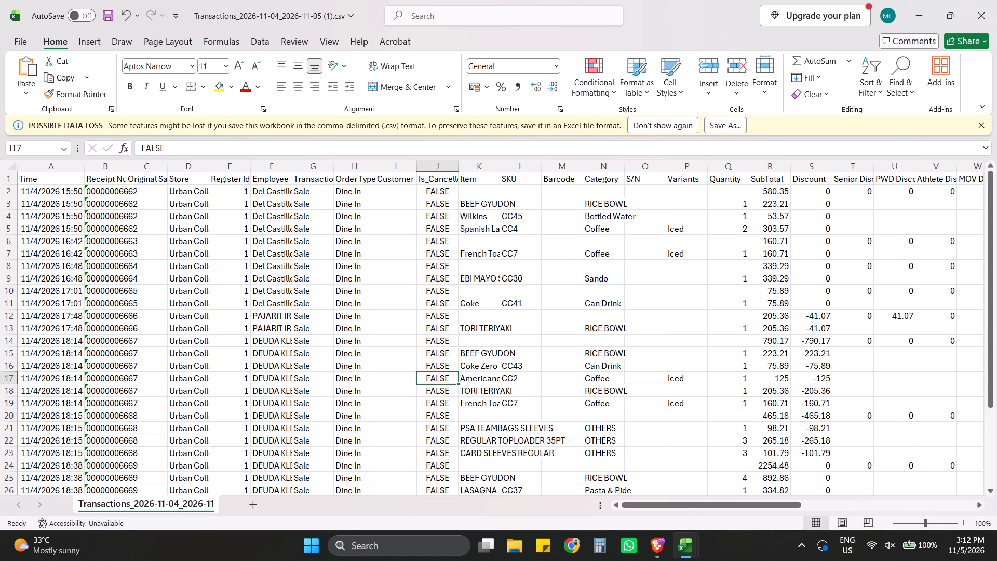
pyautogui.scroll(-1, 147, 191)
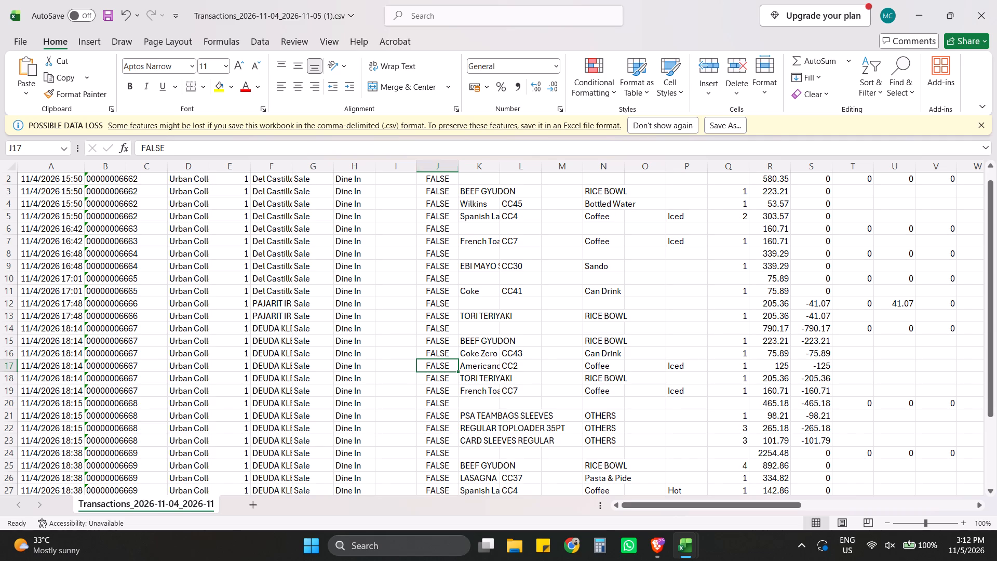
pyautogui.click(328, 309)
pyautogui.click(209, 279)
pyautogui.click(171, 217)
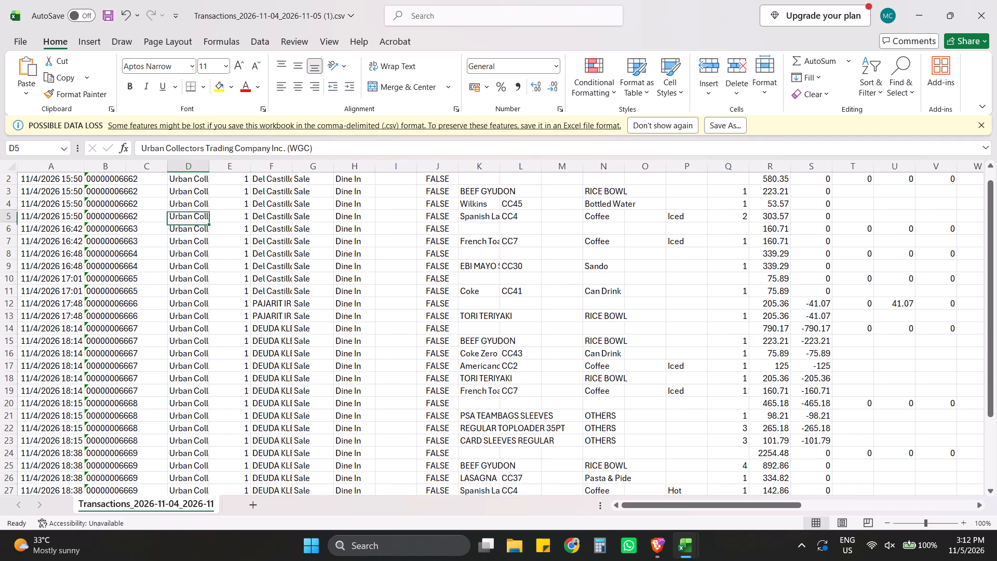
pyautogui.click(247, 211)
pyautogui.click(218, 165)
pyautogui.doubleClick(211, 164)
pyautogui.click(306, 244)
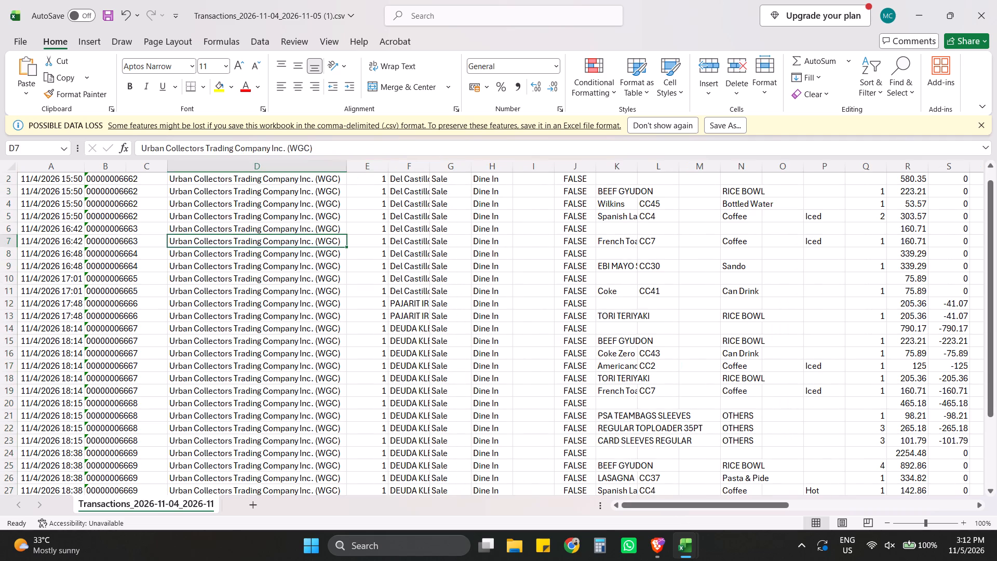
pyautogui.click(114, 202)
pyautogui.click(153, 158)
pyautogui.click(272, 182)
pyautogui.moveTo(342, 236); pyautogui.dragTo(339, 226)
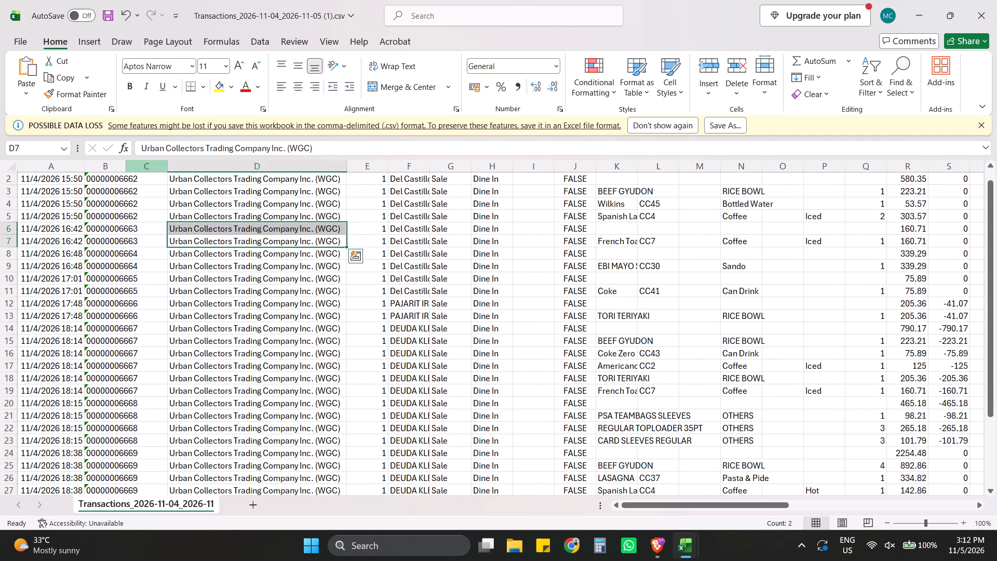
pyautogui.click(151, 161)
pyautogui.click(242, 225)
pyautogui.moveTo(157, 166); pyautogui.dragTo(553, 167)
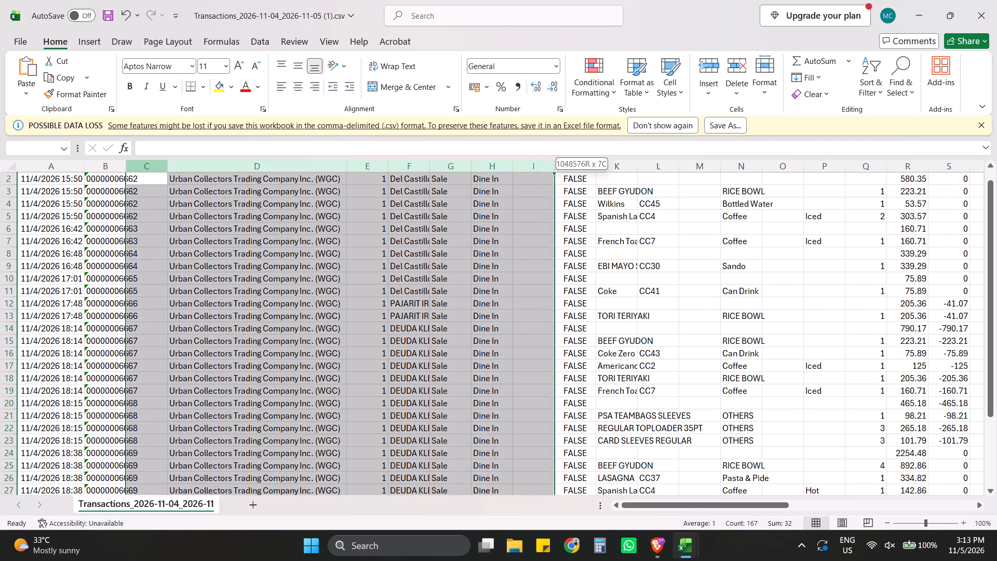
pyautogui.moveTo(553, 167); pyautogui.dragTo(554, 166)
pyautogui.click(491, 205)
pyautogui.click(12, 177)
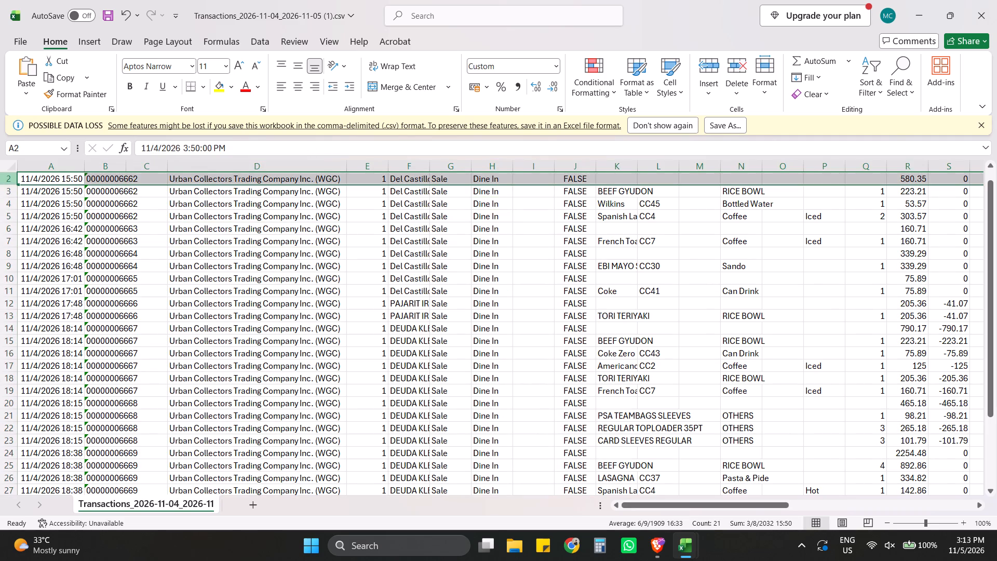
# Turn on filters for the header row of the transactions sheet.
pyautogui.scroll(5, 383, 175)
pyautogui.click(437, 248)
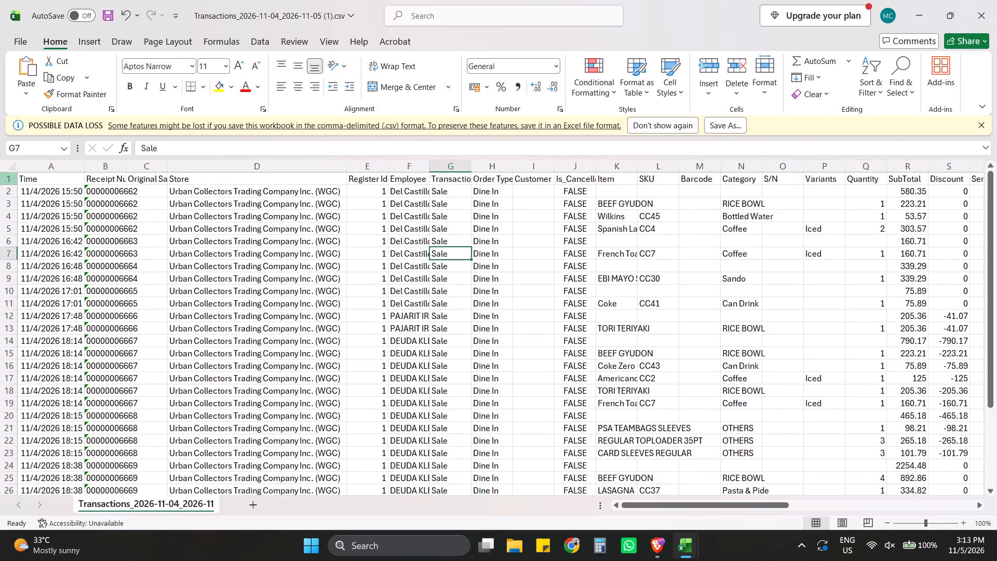
pyautogui.click(0, 180)
pyautogui.click(872, 83)
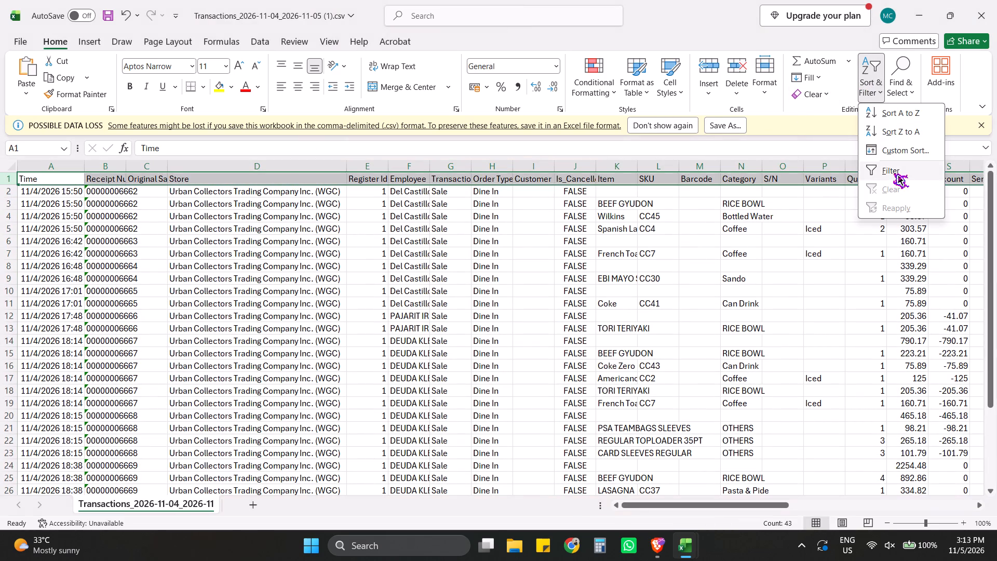
pyautogui.click(893, 173)
pyautogui.click(496, 267)
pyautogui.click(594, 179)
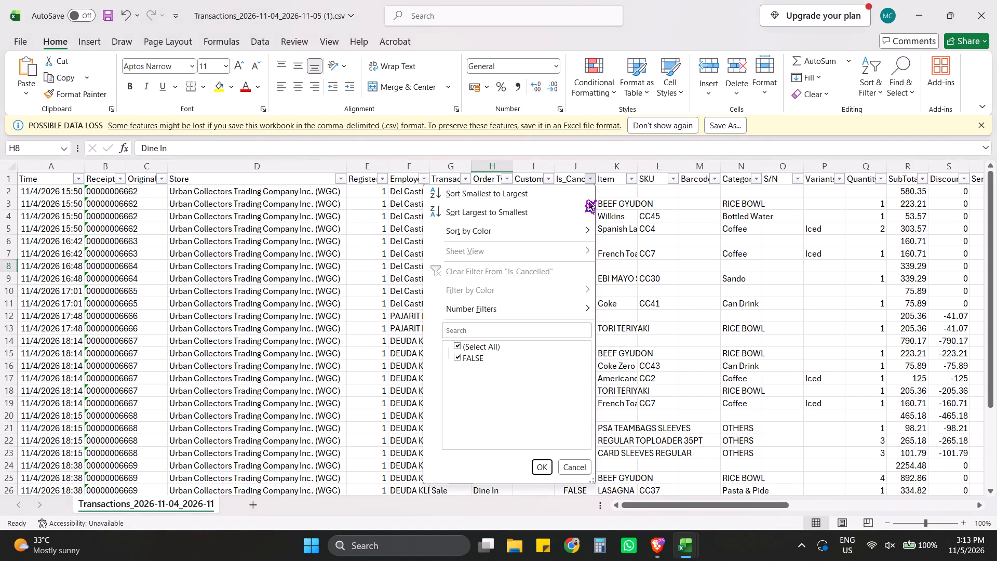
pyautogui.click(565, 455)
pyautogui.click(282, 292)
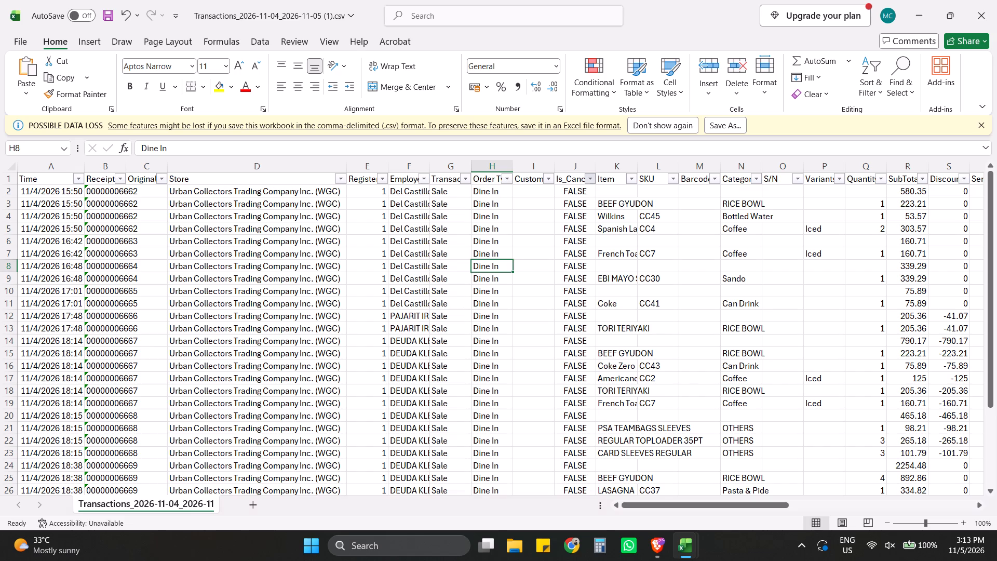
# Delete the columns from Original Sale Receipt Number through Is_Cancelled, and fit the Item column to its contents.
pyautogui.moveTo(152, 164); pyautogui.dragTo(485, 160)
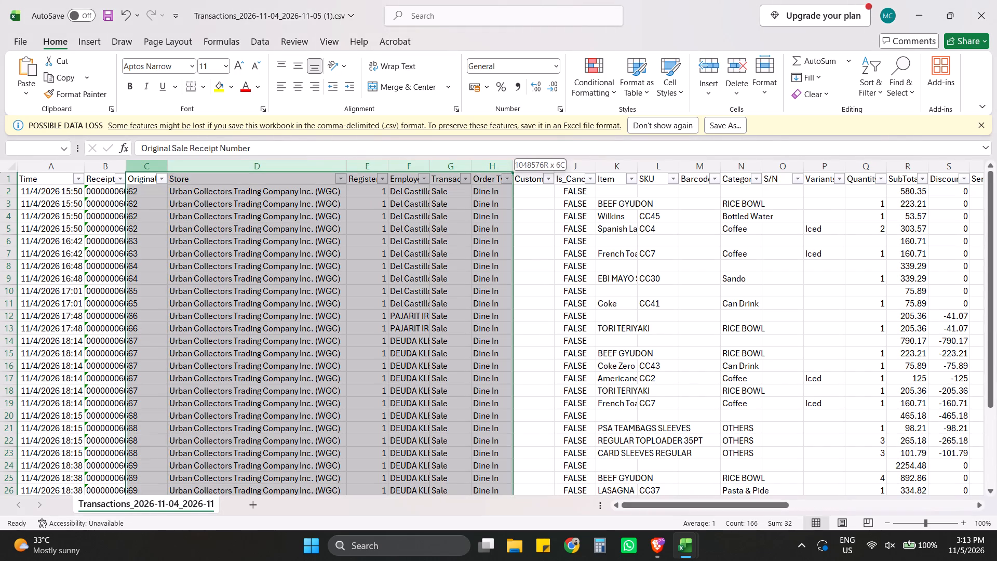
pyautogui.moveTo(485, 160); pyautogui.dragTo(564, 169)
pyautogui.rightClick(565, 169)
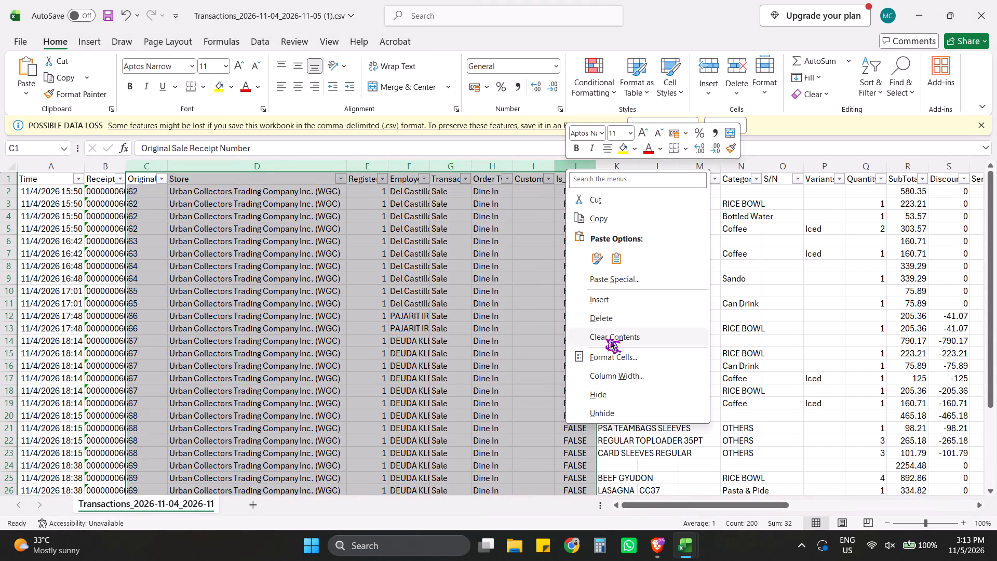
pyautogui.click(608, 317)
pyautogui.click(373, 292)
pyautogui.doubleClick(166, 166)
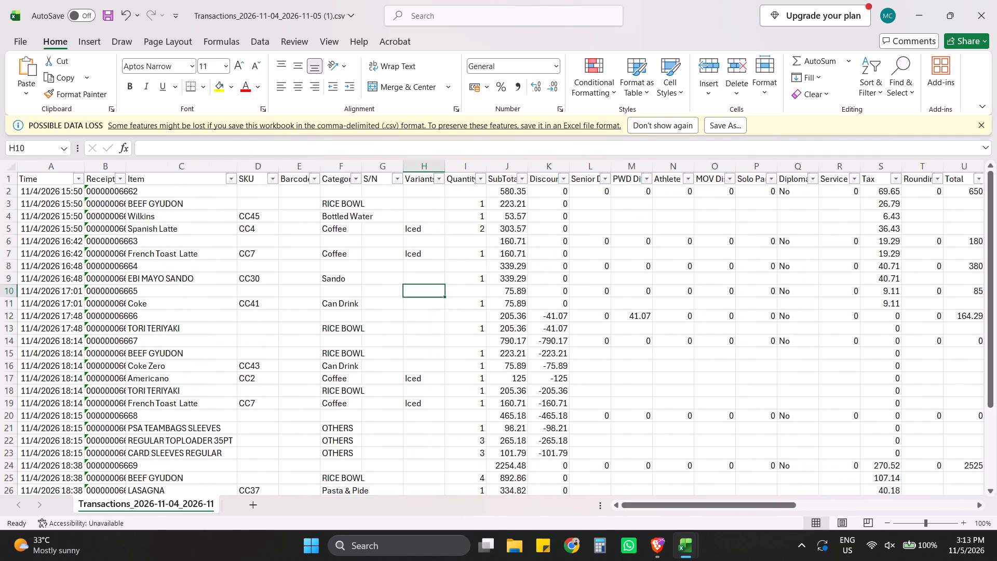
pyautogui.click(289, 282)
# Delete the SKU, Barcode, Category, S/N and Variants columns between Item and Quantity.
pyautogui.moveTo(257, 167); pyautogui.dragTo(436, 169)
pyautogui.rightClick(434, 170)
pyautogui.click(481, 323)
pyautogui.click(348, 300)
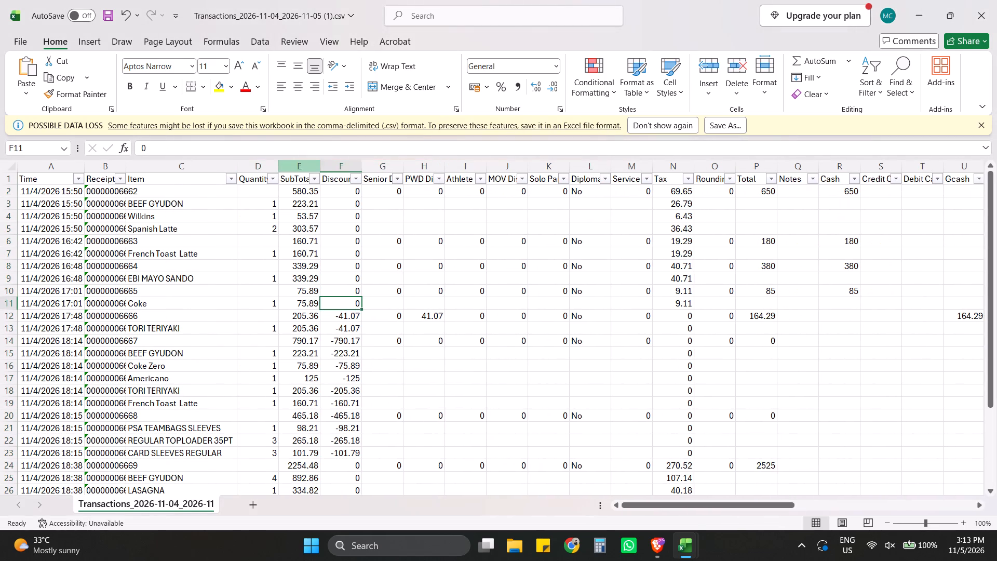
# Delete the columns from Discount through Service, so that Tax directly follows SubTotal.
pyautogui.click(346, 169)
pyautogui.click(419, 228)
pyautogui.moveTo(353, 171); pyautogui.dragTo(605, 168)
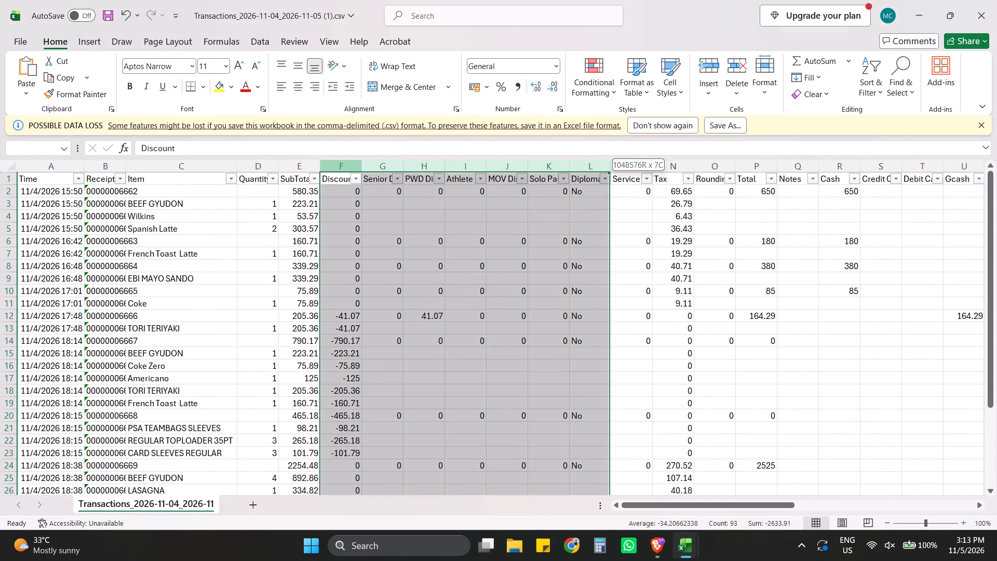
pyautogui.moveTo(605, 168); pyautogui.dragTo(630, 170)
pyautogui.rightClick(628, 171)
pyautogui.click(664, 317)
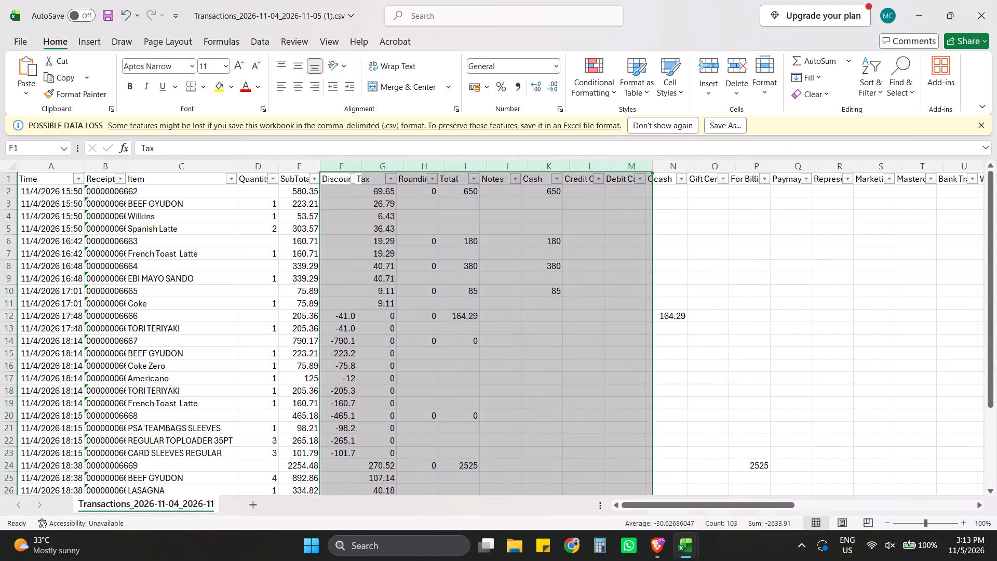
pyautogui.click(485, 293)
# Delete the Rounding and Total columns between Tax and Notes.
pyautogui.moveTo(391, 165); pyautogui.dragTo(419, 158)
pyautogui.rightClick(419, 158)
pyautogui.rightClick(423, 170)
pyautogui.click(466, 315)
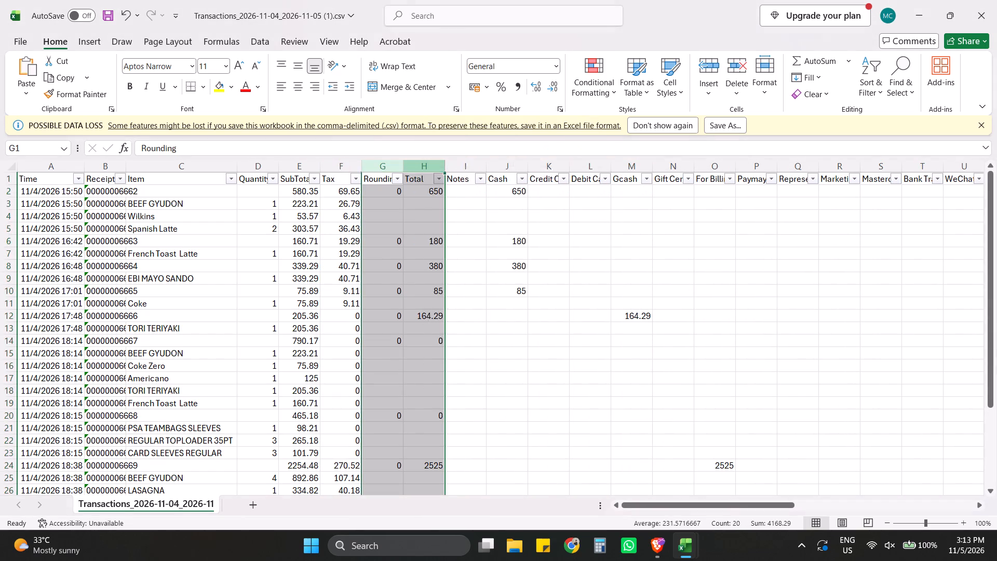
pyautogui.click(502, 313)
# Delete all payment method columns after Notes, starting with Cash.
pyautogui.moveTo(423, 169); pyautogui.dragTo(969, 172)
pyautogui.rightClick(927, 166)
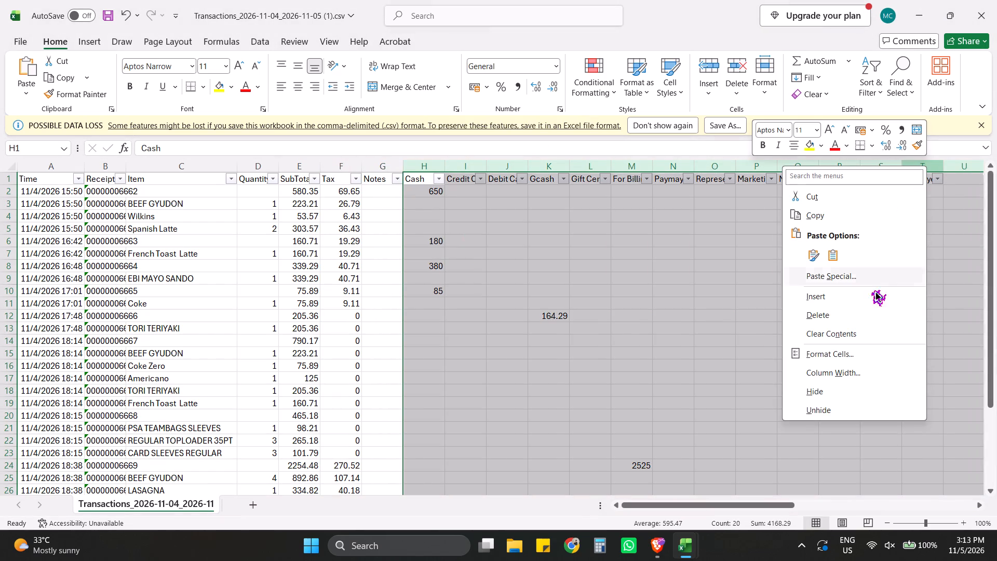
pyautogui.click(839, 309)
pyautogui.click(457, 294)
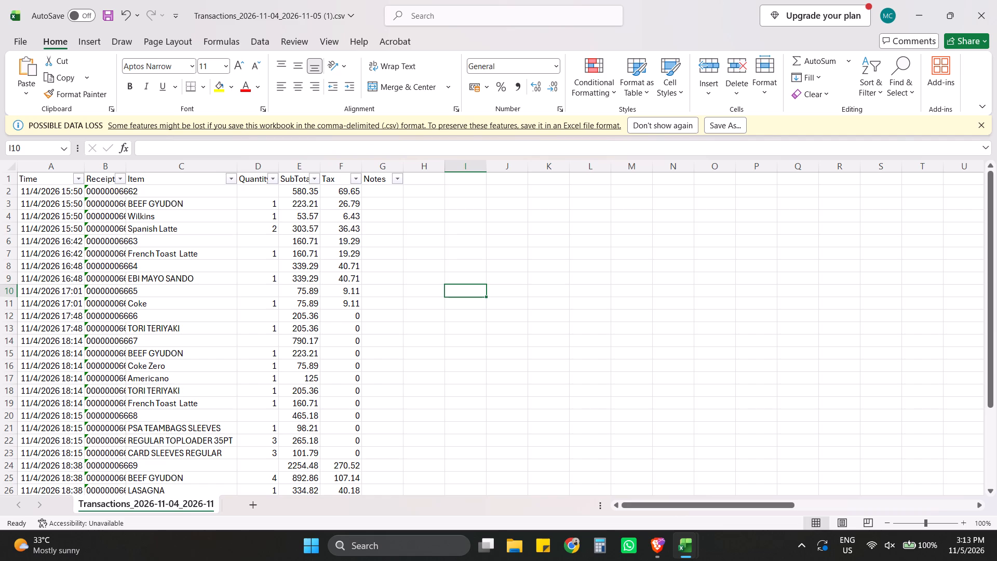
# Widen the Item column well beyond its longest entry.
pyautogui.doubleClick(239, 168)
pyautogui.moveTo(236, 164); pyautogui.dragTo(261, 165)
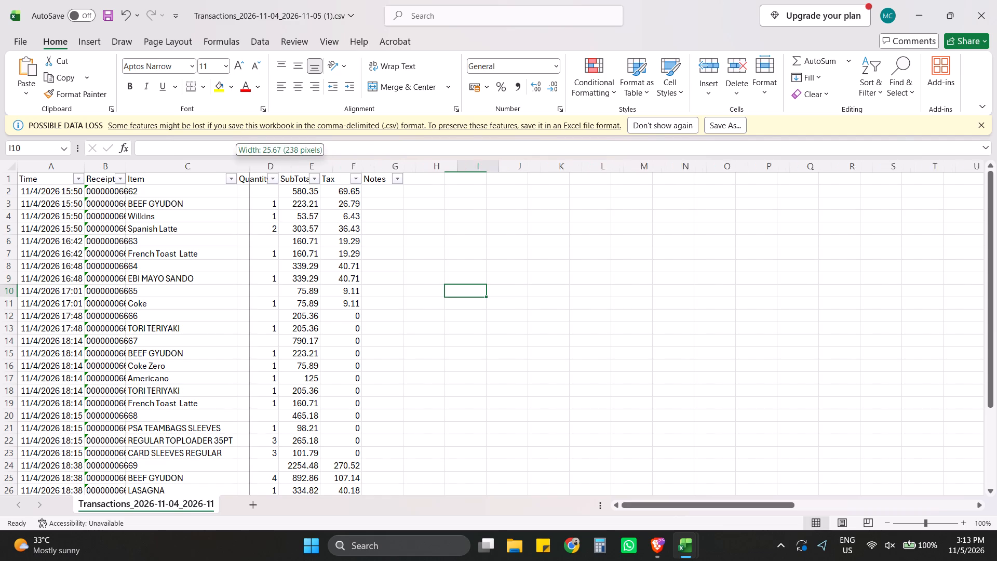
pyautogui.moveTo(261, 165); pyautogui.dragTo(345, 167)
# Filter the Item column to exclude CARD SLEEVES REGULAR, PSA TEAMBAGS SLEEVES and REGULAR TOPLOADER 35PT, keeping all other items and blanks.
pyautogui.click(339, 179)
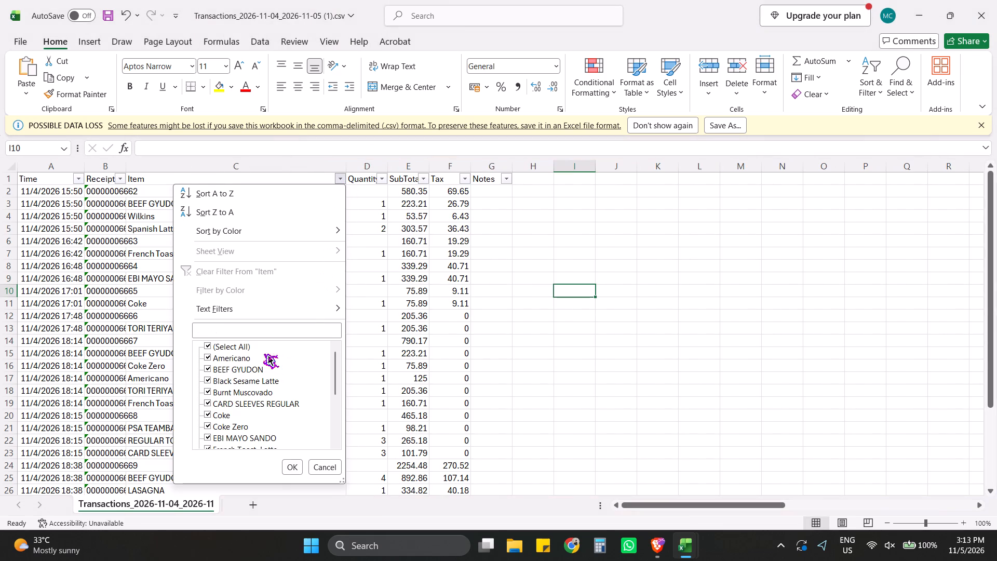
pyautogui.click(244, 345)
pyautogui.click(244, 345)
pyautogui.click(244, 345)
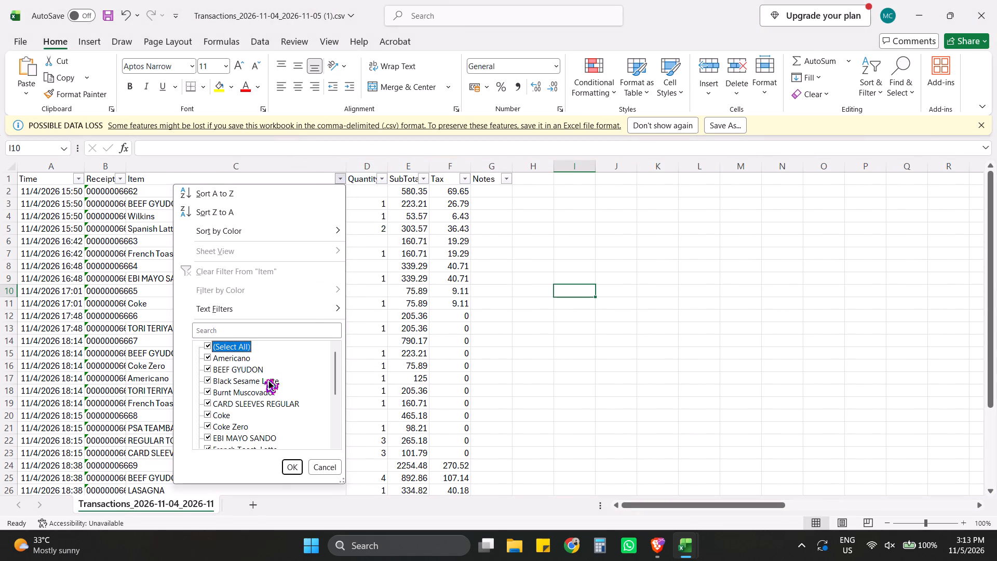
pyautogui.click(255, 404)
pyautogui.scroll(-5, 251, 406)
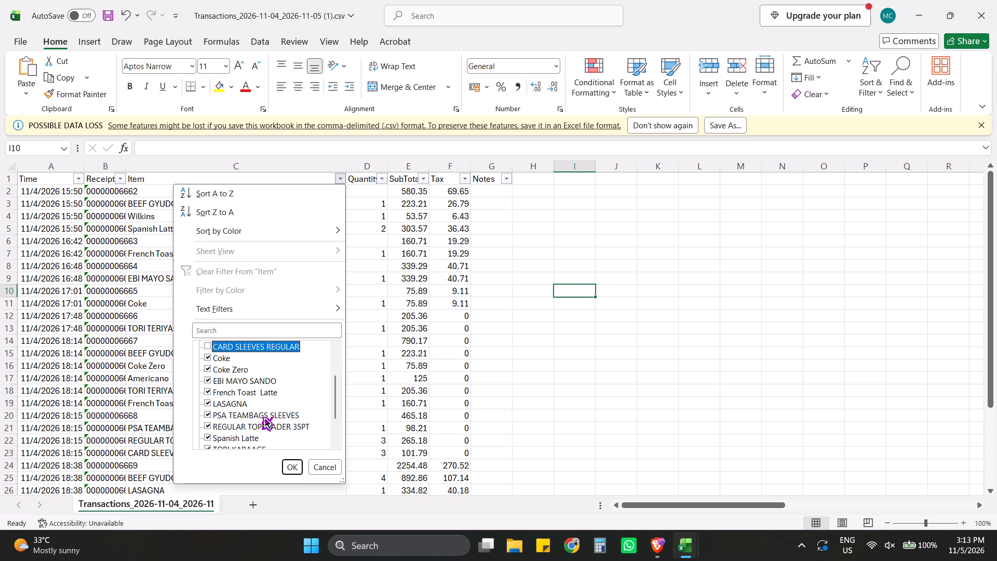
pyautogui.moveTo(246, 405); pyautogui.dragTo(198, 377)
pyautogui.click(234, 415)
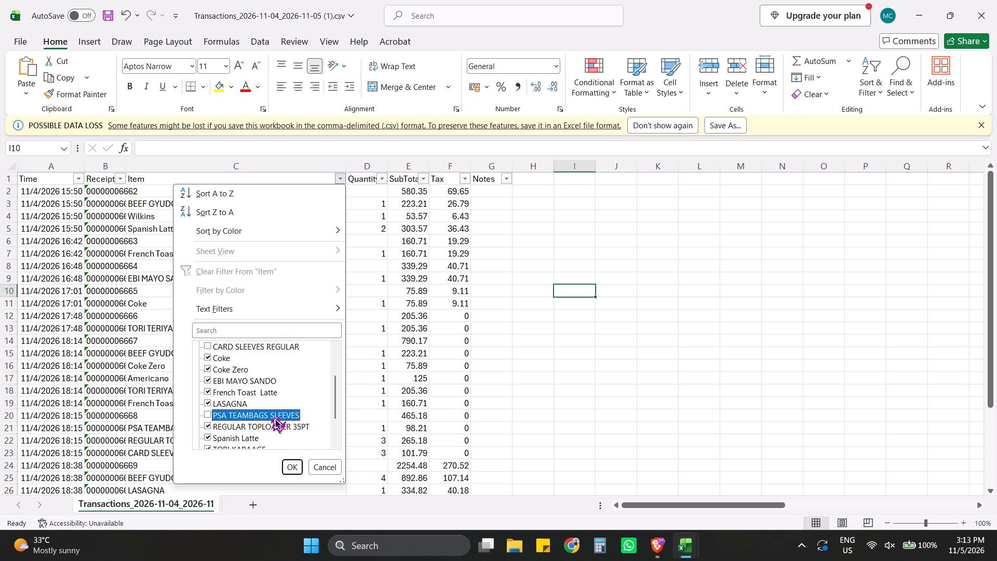
pyautogui.scroll(-1, 271, 418)
pyautogui.click(262, 414)
pyautogui.scroll(-4, 262, 416)
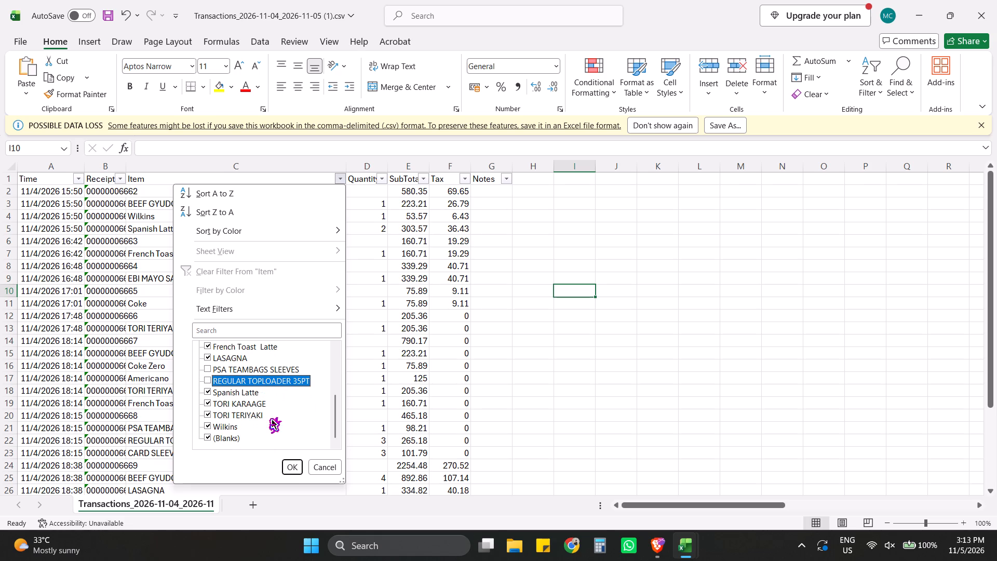
pyautogui.scroll(4, 266, 416)
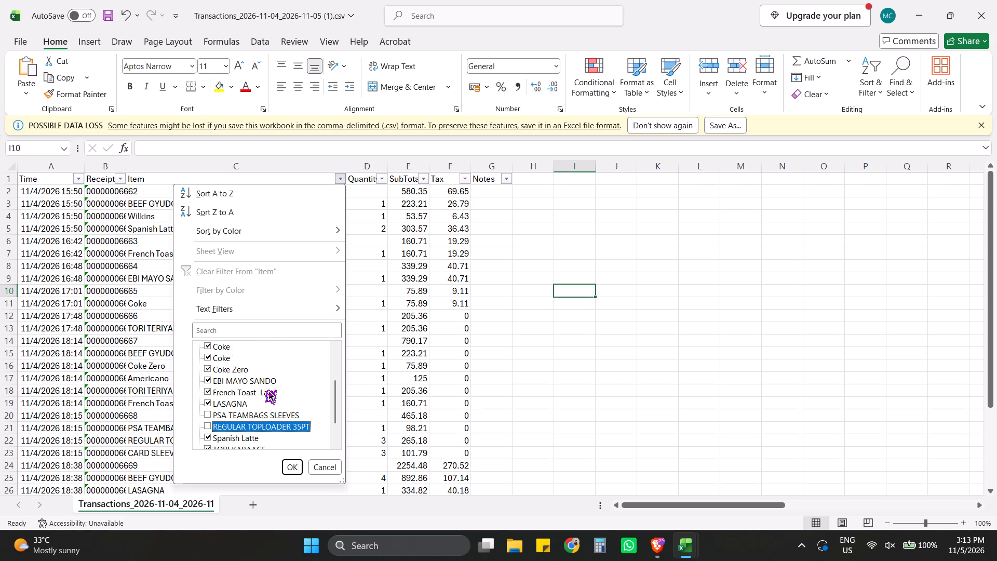
pyautogui.scroll(10, 264, 386)
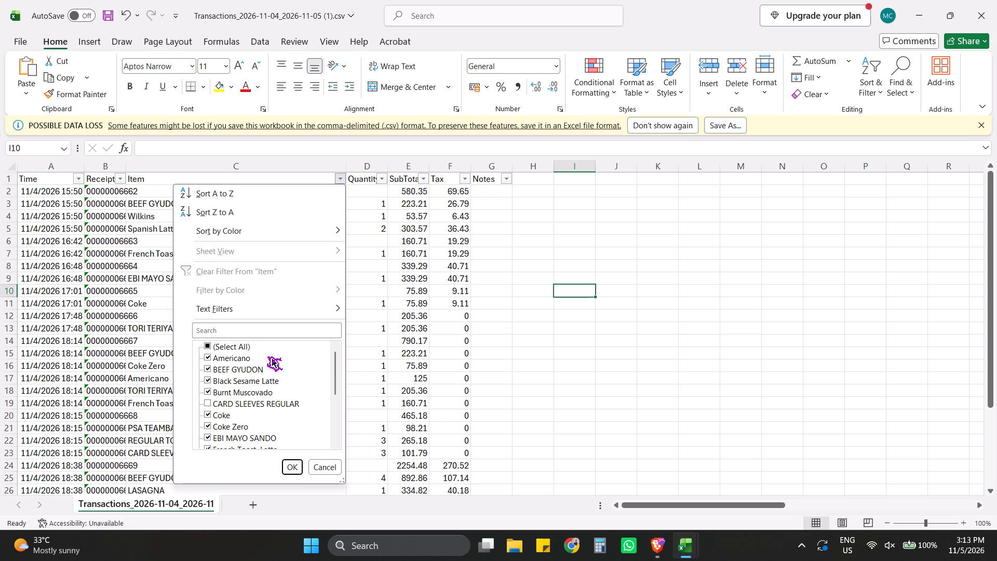
pyautogui.scroll(1, 267, 356)
pyautogui.scroll(-6, 267, 357)
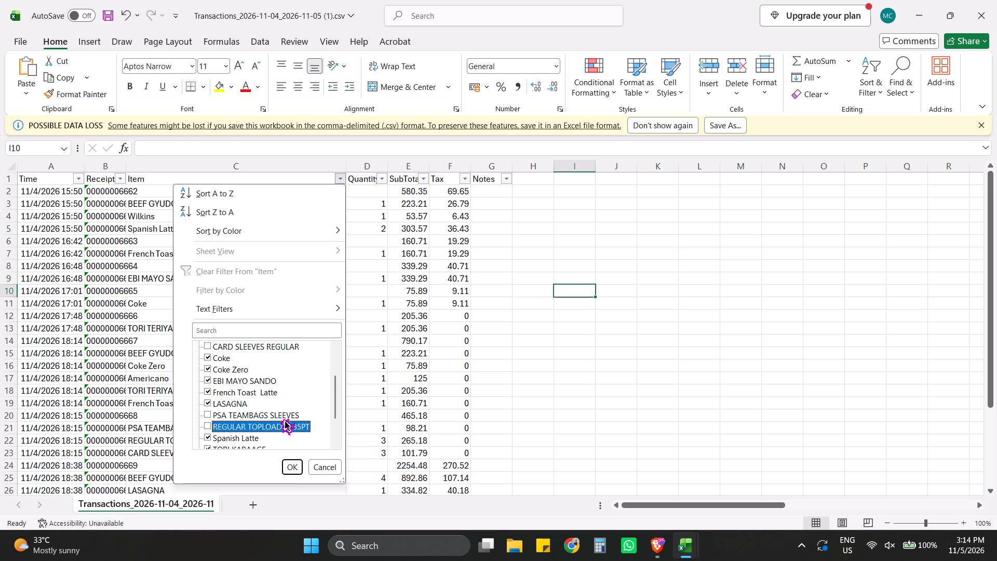
pyautogui.click(288, 465)
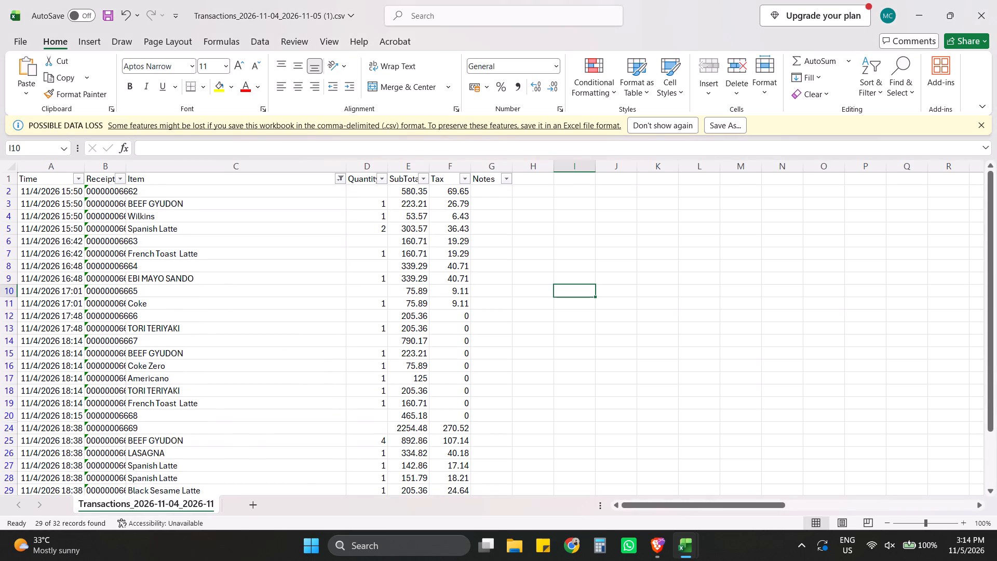
# Delete all the filtered transaction rows below the header.
pyautogui.scroll(4, 83, 251)
pyautogui.moveTo(9, 193); pyautogui.dragTo(25, 558)
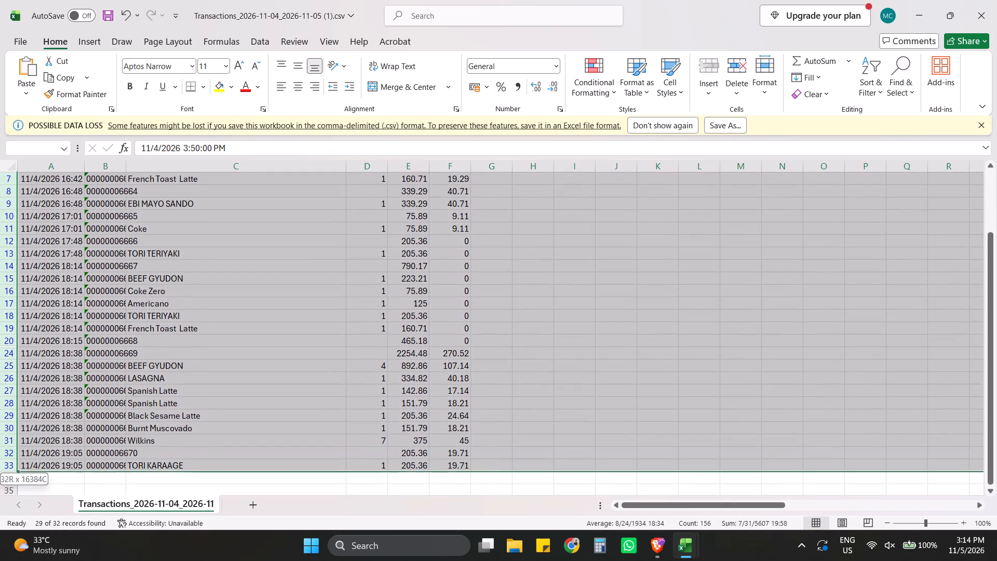
pyautogui.moveTo(25, 558); pyautogui.dragTo(26, 552)
pyautogui.rightClick(4, 423)
pyautogui.click(74, 319)
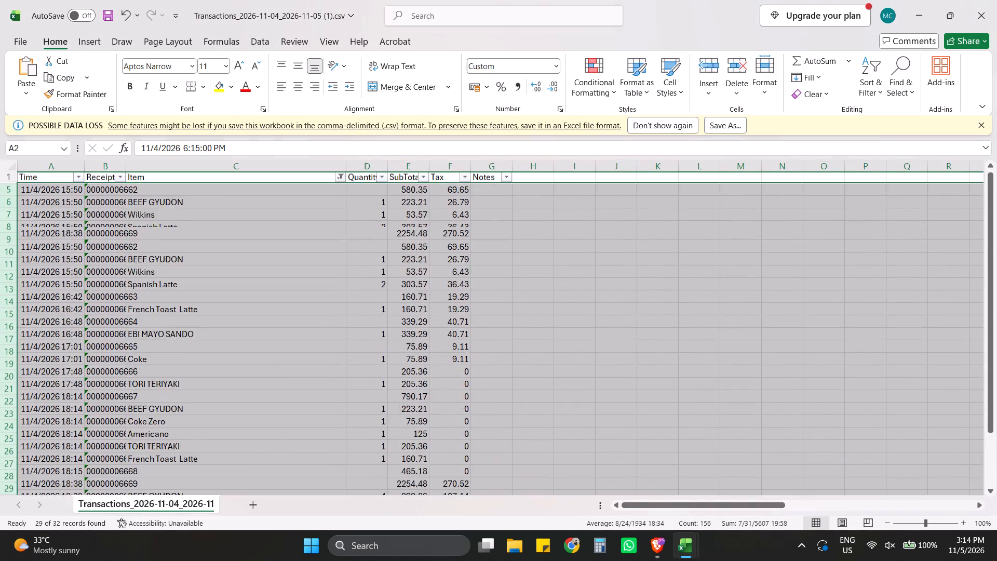
pyautogui.scroll(5, 247, 293)
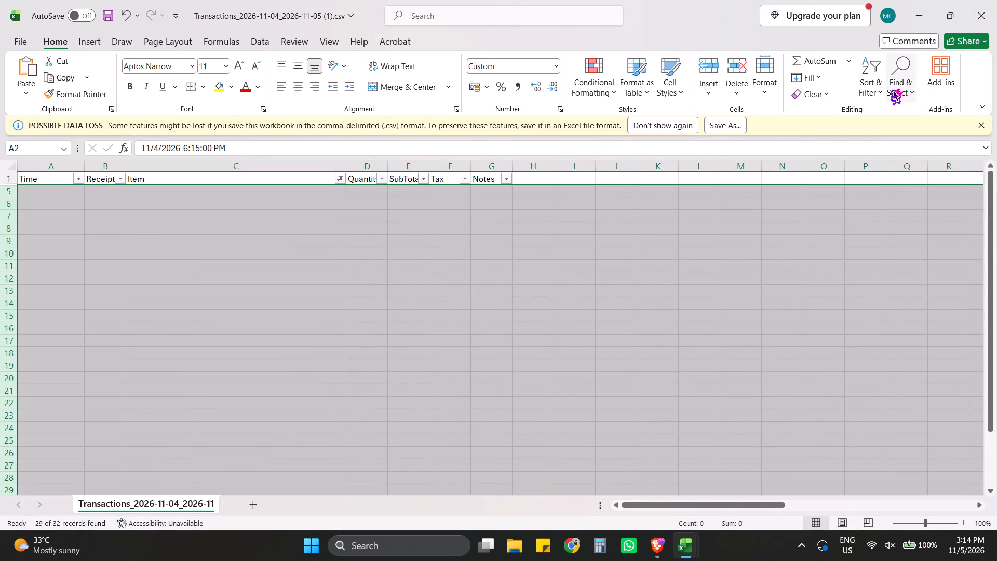
# Clear the Item filter to show the rows that were hidden.
pyautogui.click(874, 92)
pyautogui.click(893, 191)
pyautogui.click(643, 282)
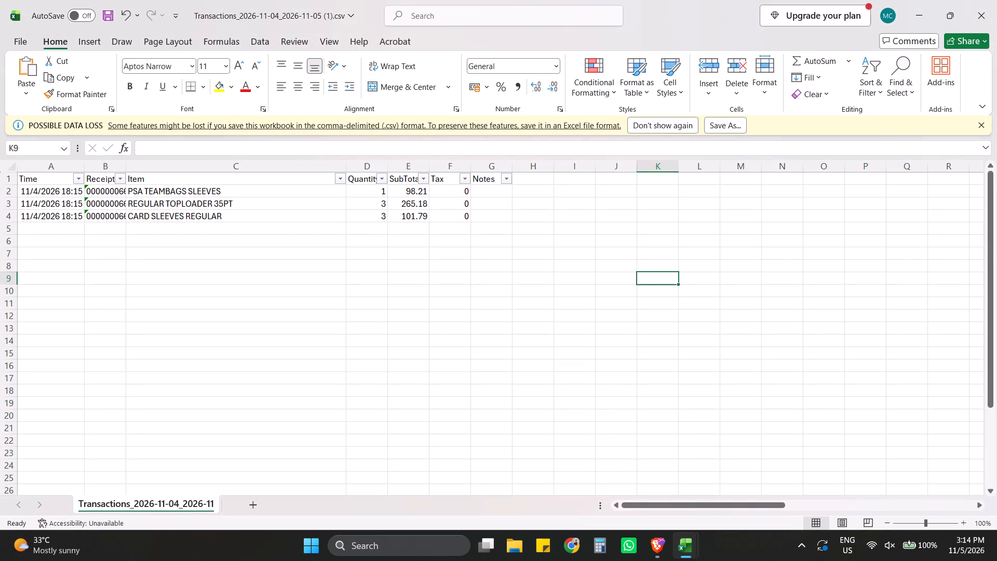
pyautogui.scroll(1, 439, 276)
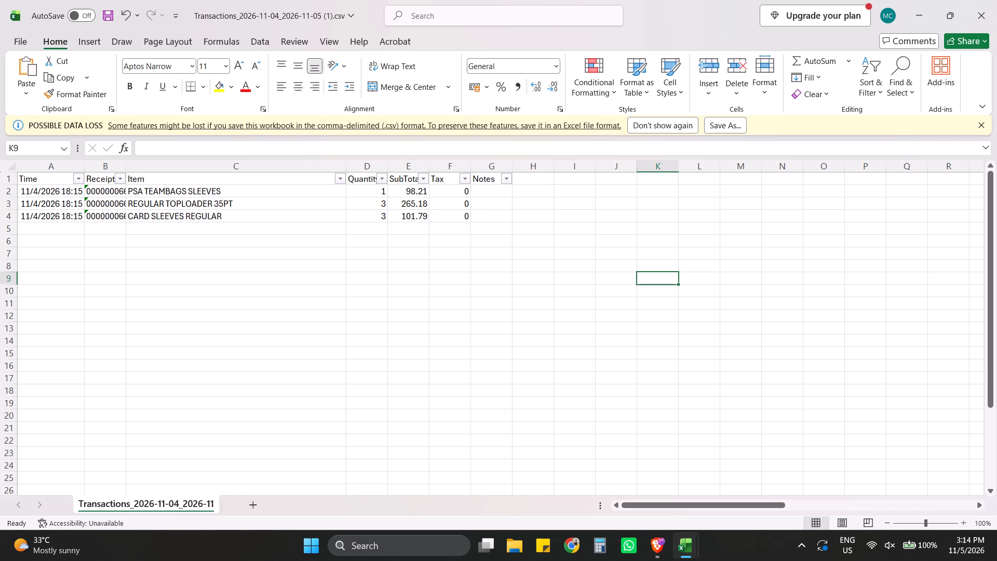
# Examine the SubTotal values of the teambag sleeves, toploader and card sleeves rows.
pyautogui.click(430, 194)
pyautogui.click(427, 218)
pyautogui.click(419, 206)
pyautogui.click(417, 199)
pyautogui.click(420, 220)
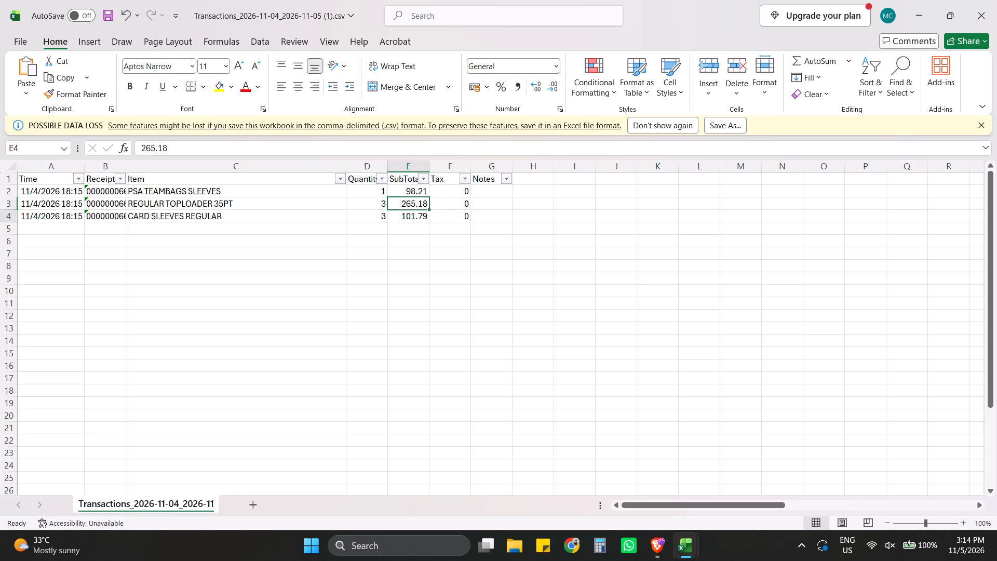
pyautogui.click(417, 205)
pyautogui.click(413, 193)
pyautogui.click(411, 207)
pyautogui.click(412, 221)
pyautogui.click(413, 206)
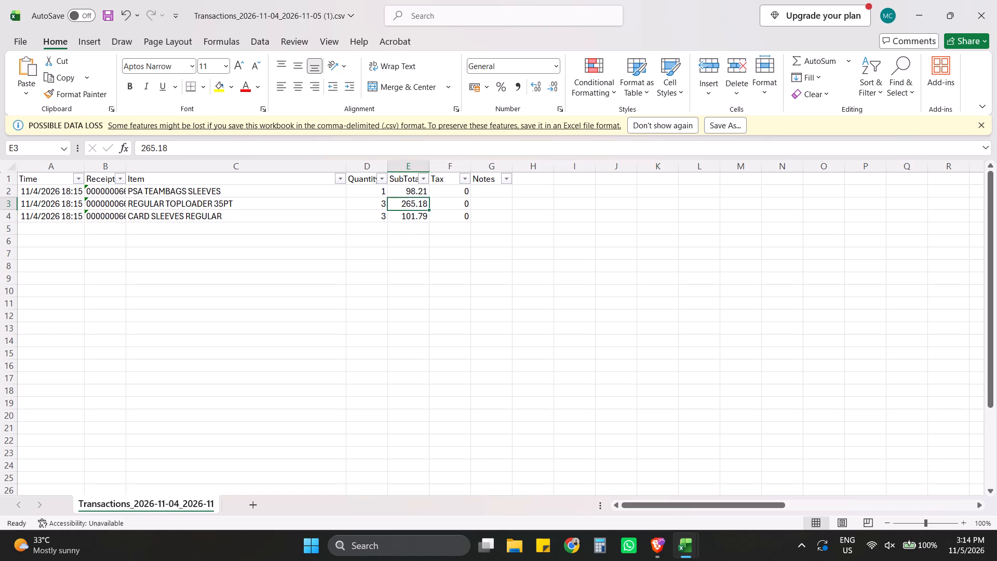
# Examine the SubTotal values of the teambag sleeves, toploader and card sleeves rows once more.
pyautogui.click(413, 198)
pyautogui.click(413, 192)
pyautogui.click(413, 206)
pyautogui.click(416, 219)
pyautogui.click(418, 208)
pyautogui.click(415, 191)
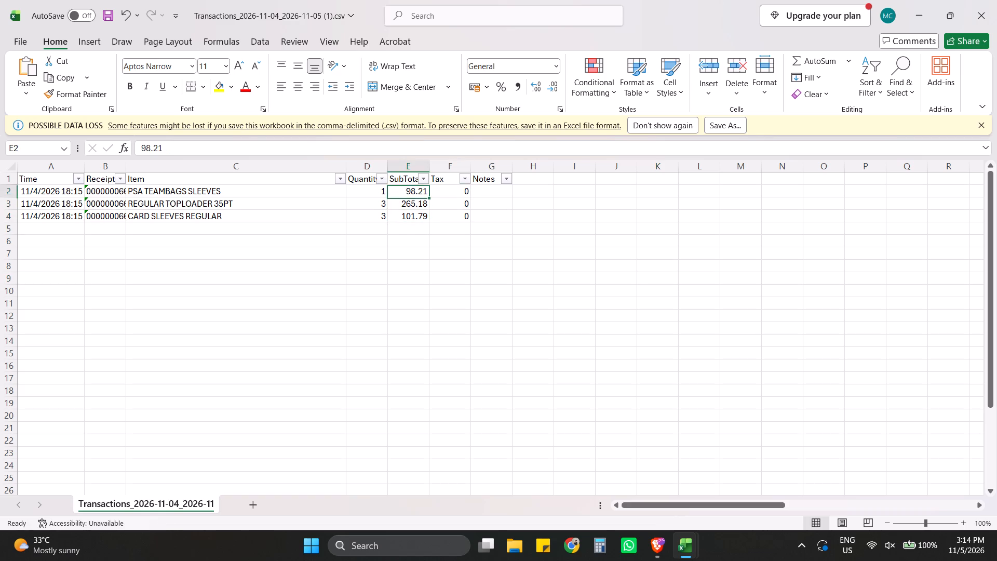
pyautogui.click(417, 212)
pyautogui.click(412, 204)
pyautogui.click(409, 186)
pyautogui.click(411, 207)
pyautogui.click(412, 222)
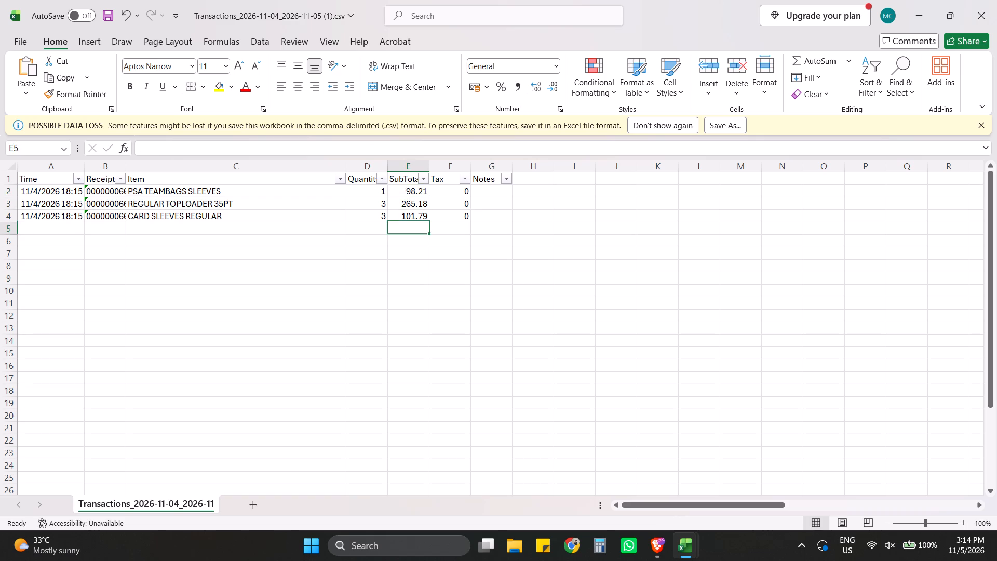
pyautogui.click(408, 193)
pyautogui.click(406, 202)
pyautogui.click(409, 211)
pyautogui.click(410, 220)
pyautogui.click(412, 199)
pyautogui.click(412, 192)
pyautogui.click(415, 209)
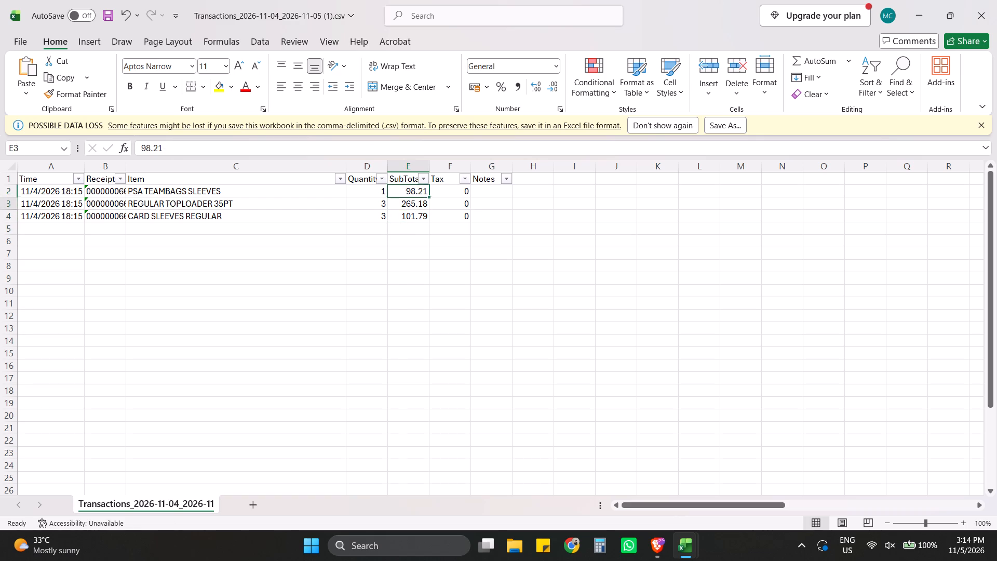
pyautogui.click(419, 221)
pyautogui.click(421, 196)
pyautogui.click(415, 208)
pyautogui.click(416, 220)
pyautogui.click(417, 205)
pyautogui.click(416, 195)
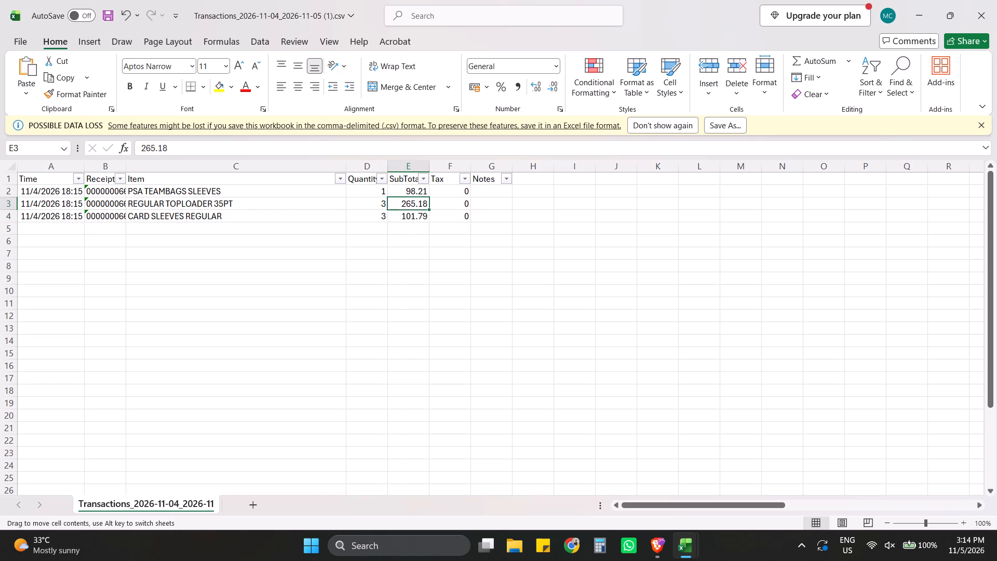
pyautogui.click(416, 213)
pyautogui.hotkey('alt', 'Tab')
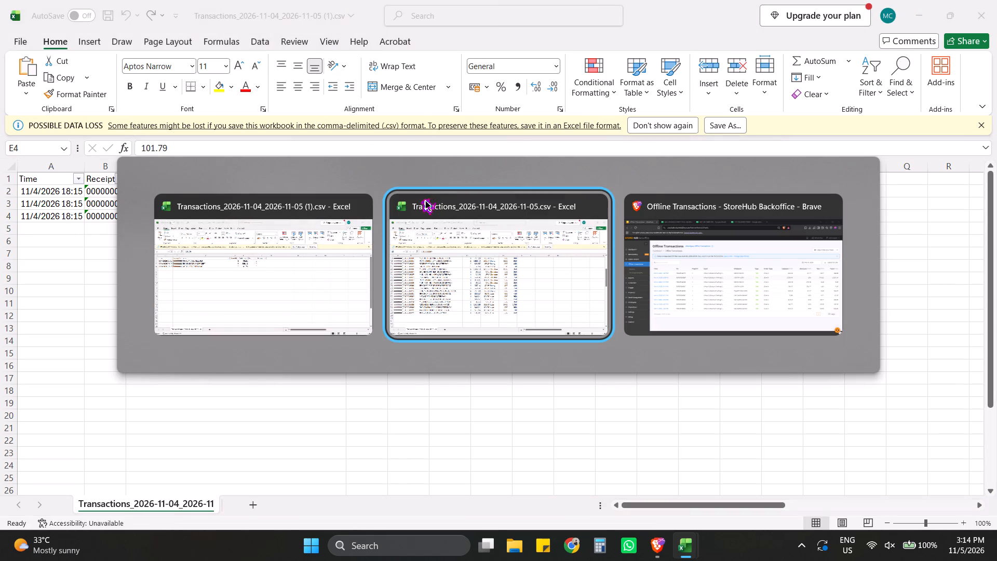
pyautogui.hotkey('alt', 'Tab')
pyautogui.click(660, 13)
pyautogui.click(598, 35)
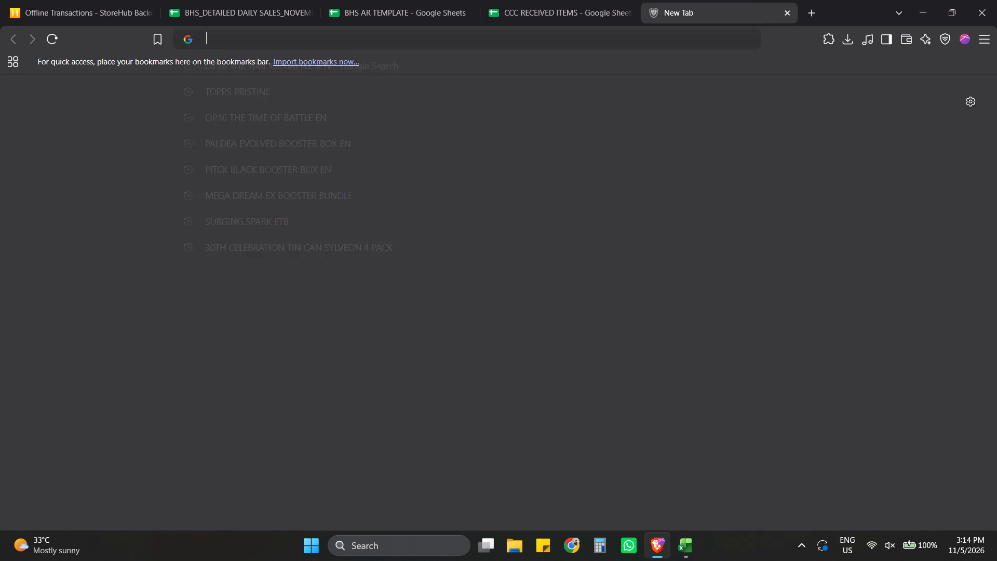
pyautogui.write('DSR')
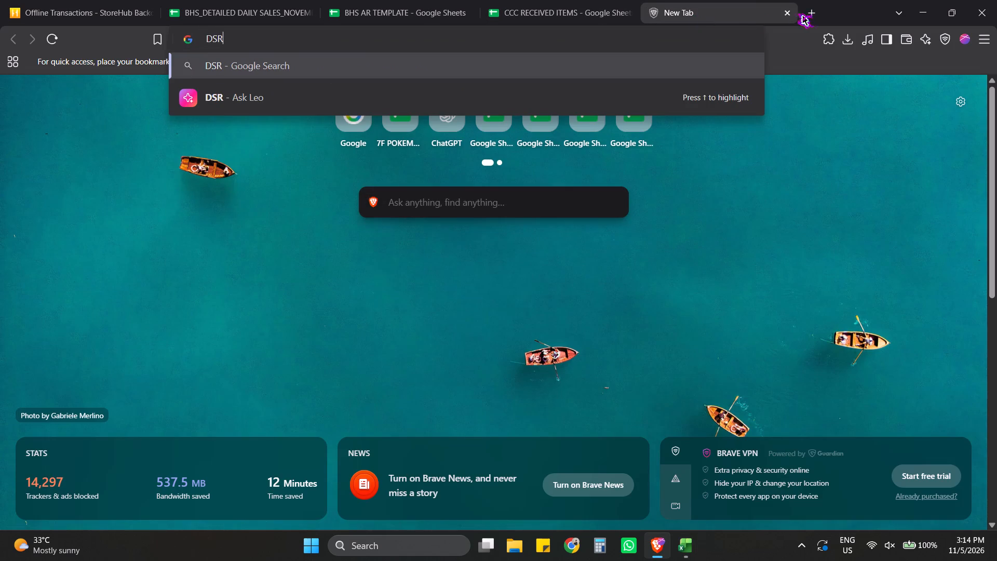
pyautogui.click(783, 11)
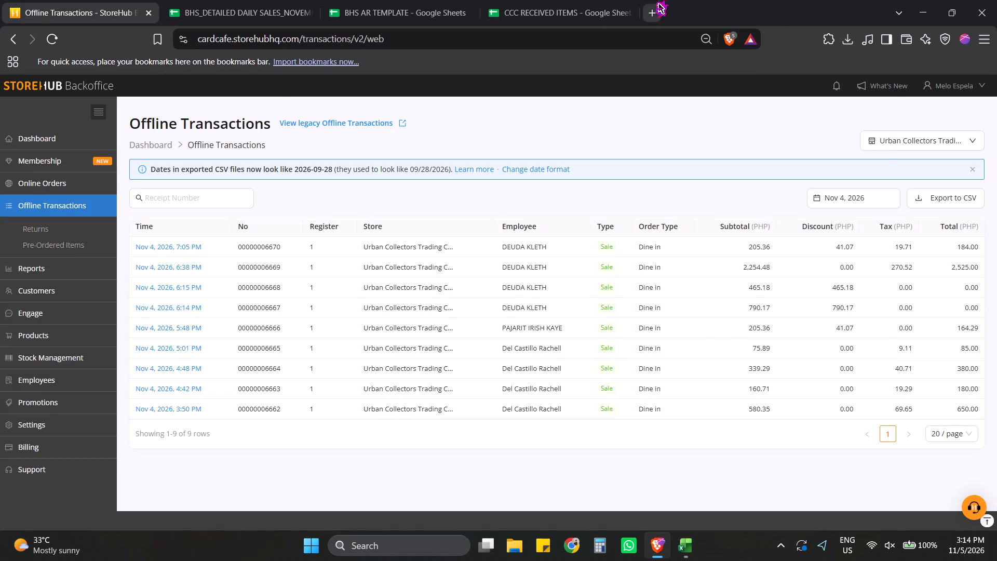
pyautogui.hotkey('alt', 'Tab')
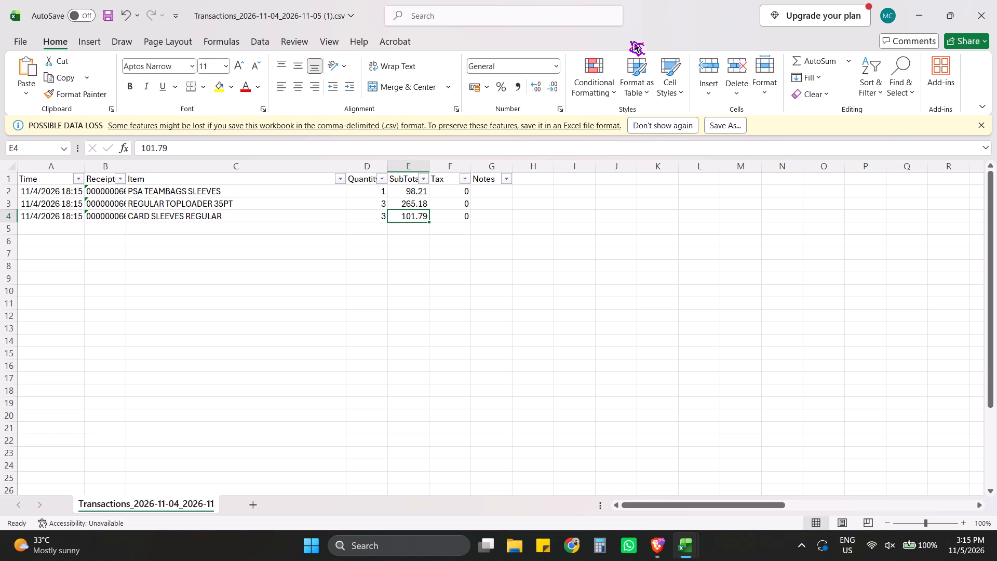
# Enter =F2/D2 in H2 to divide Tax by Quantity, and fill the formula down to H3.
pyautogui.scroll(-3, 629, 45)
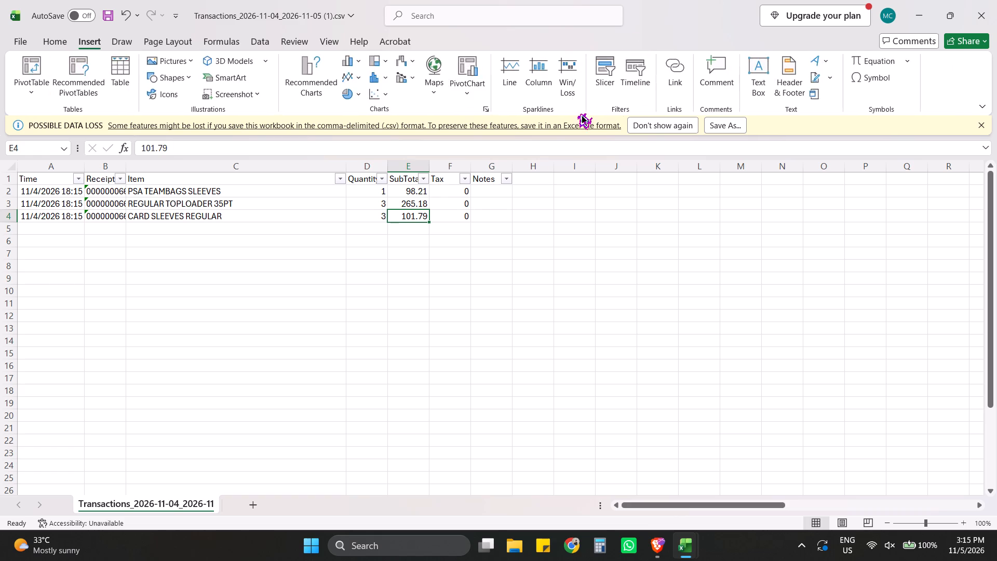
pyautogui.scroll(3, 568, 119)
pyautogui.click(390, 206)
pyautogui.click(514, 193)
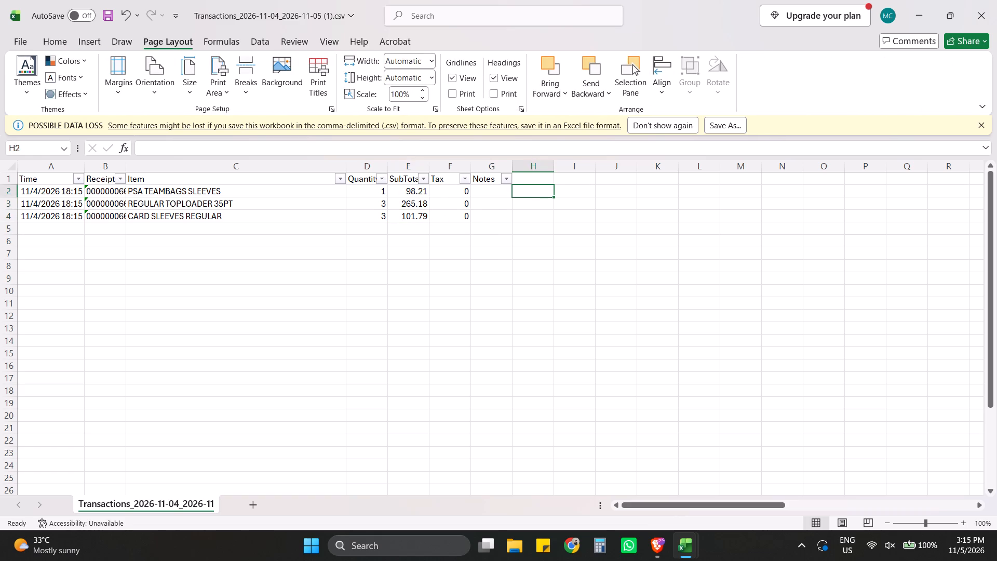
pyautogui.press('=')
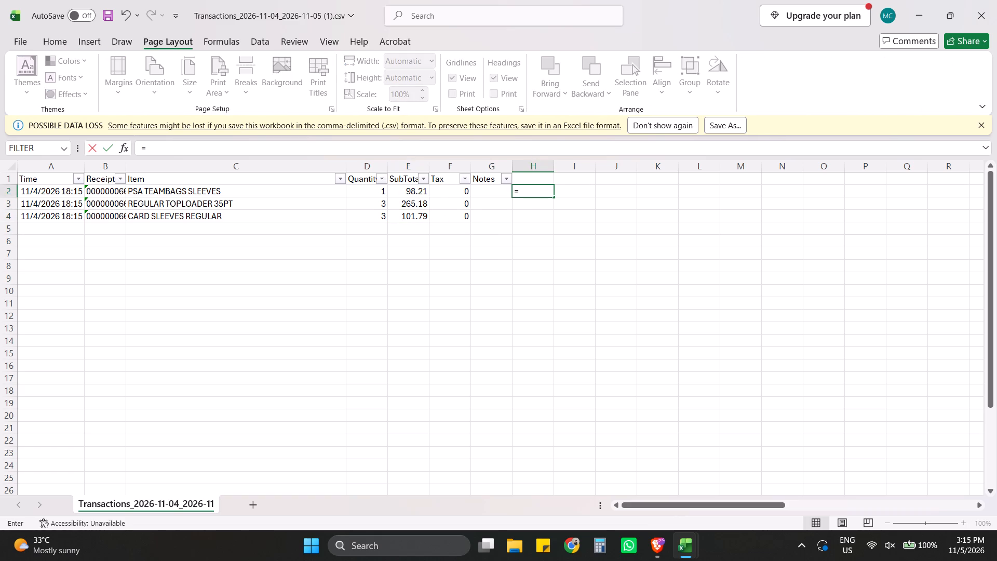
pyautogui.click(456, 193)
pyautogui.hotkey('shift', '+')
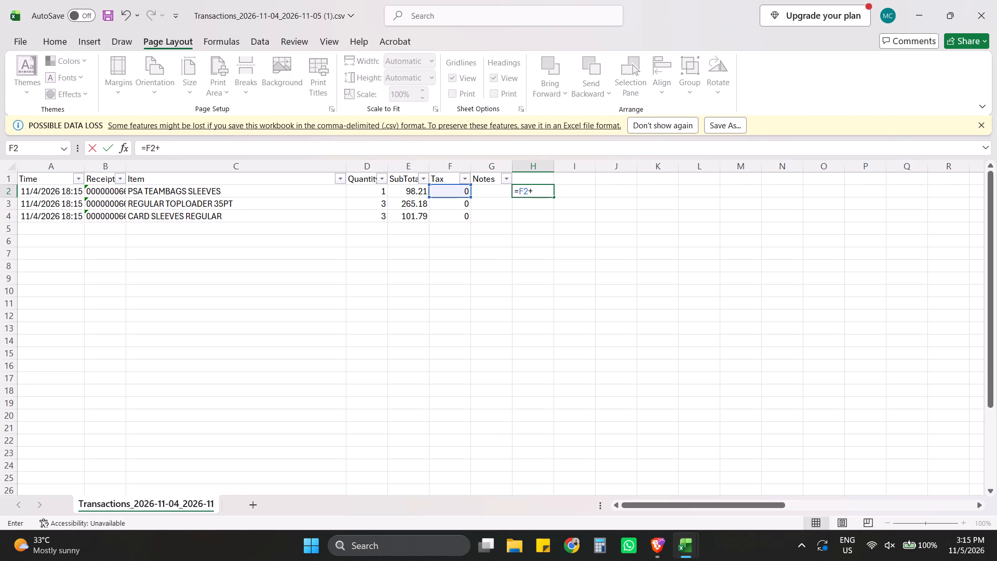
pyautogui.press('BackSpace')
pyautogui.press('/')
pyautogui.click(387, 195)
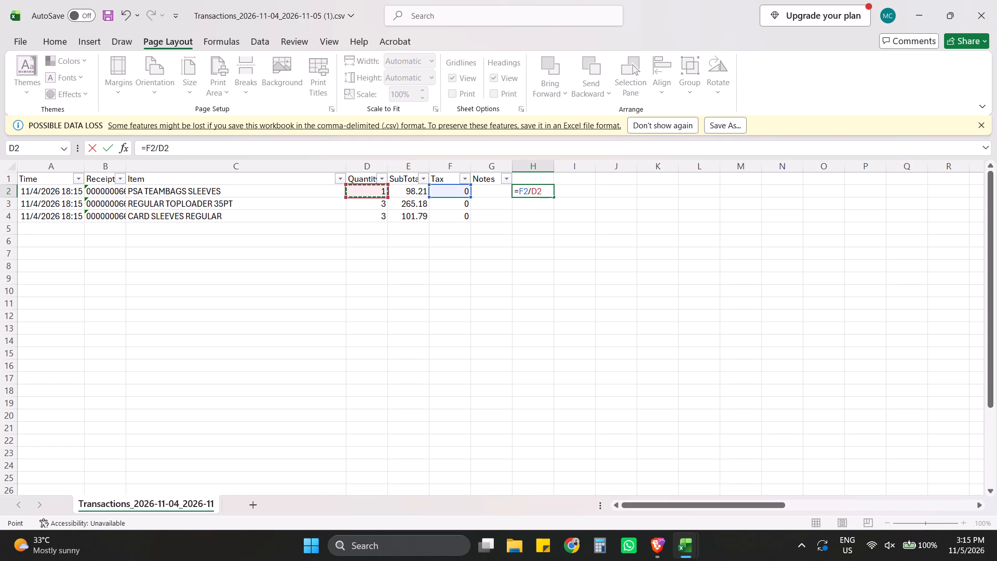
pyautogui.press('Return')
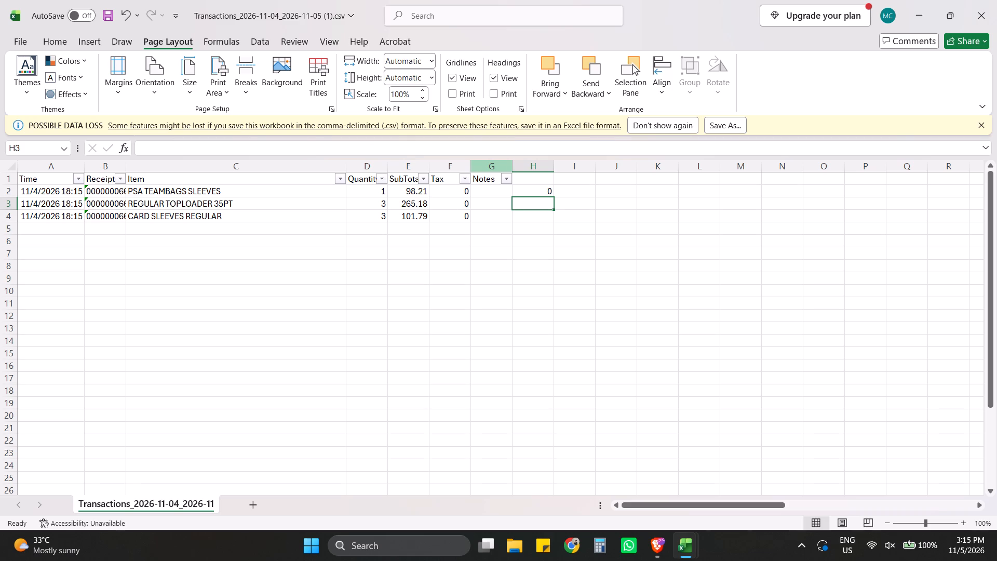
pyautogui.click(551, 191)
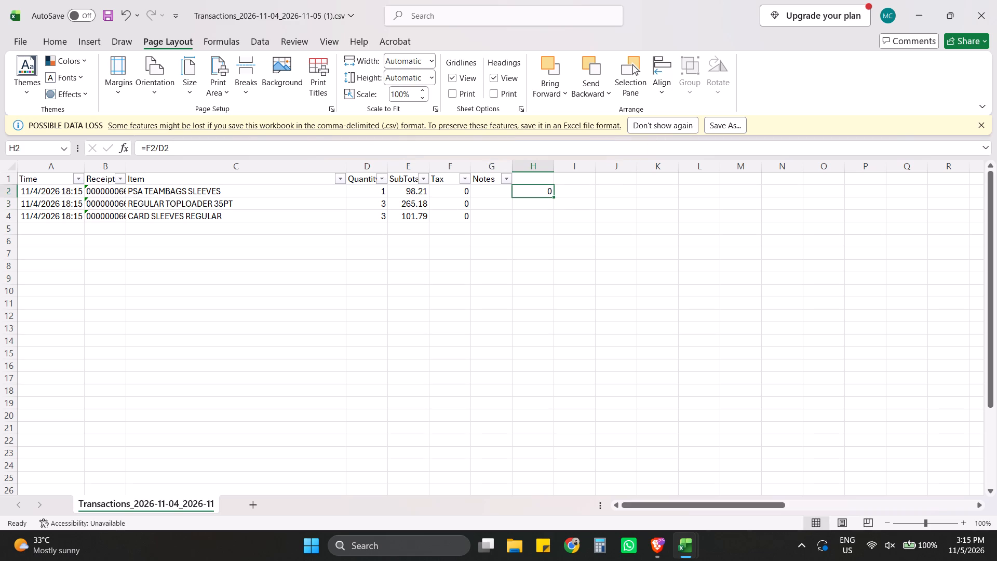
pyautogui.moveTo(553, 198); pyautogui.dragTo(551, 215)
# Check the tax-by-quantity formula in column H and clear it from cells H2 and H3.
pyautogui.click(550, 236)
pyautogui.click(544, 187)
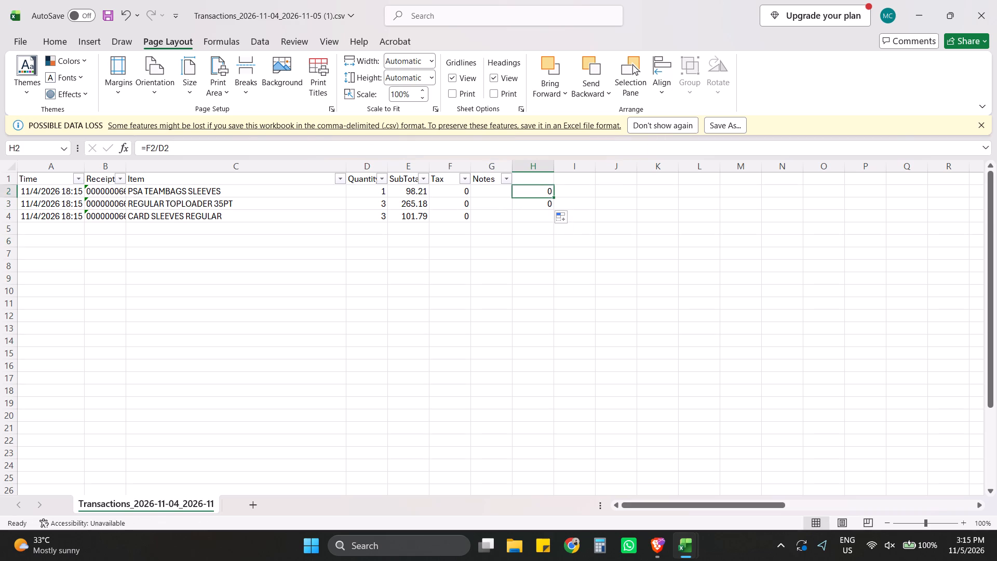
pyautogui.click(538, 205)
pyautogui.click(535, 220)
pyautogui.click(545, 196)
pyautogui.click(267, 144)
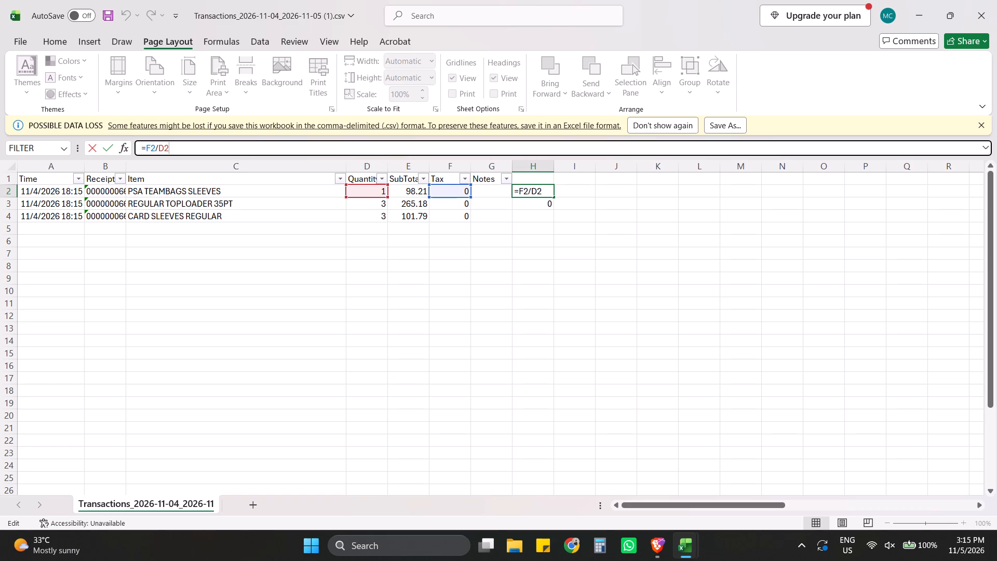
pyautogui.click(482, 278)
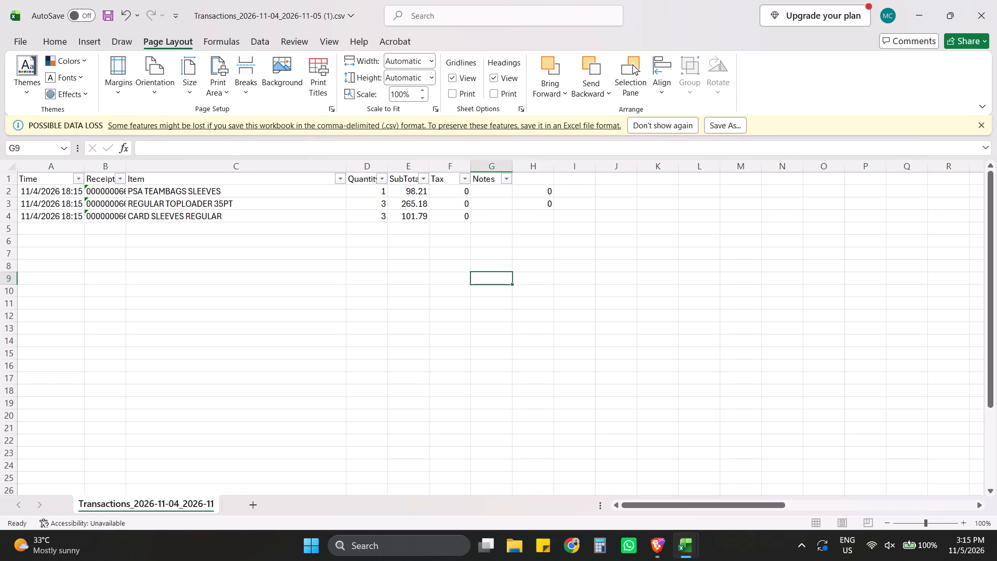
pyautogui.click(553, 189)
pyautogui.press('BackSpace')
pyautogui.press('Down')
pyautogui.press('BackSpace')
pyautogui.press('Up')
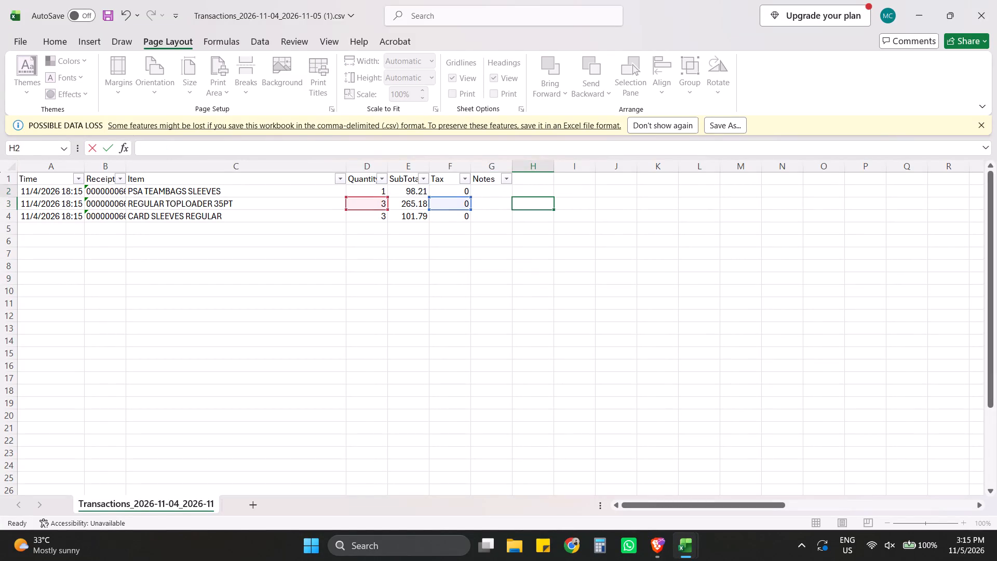
# Calculate each item's SubTotal per unit by entering =E2/D2 in H2 and filling it down to H4.
pyautogui.press('=')
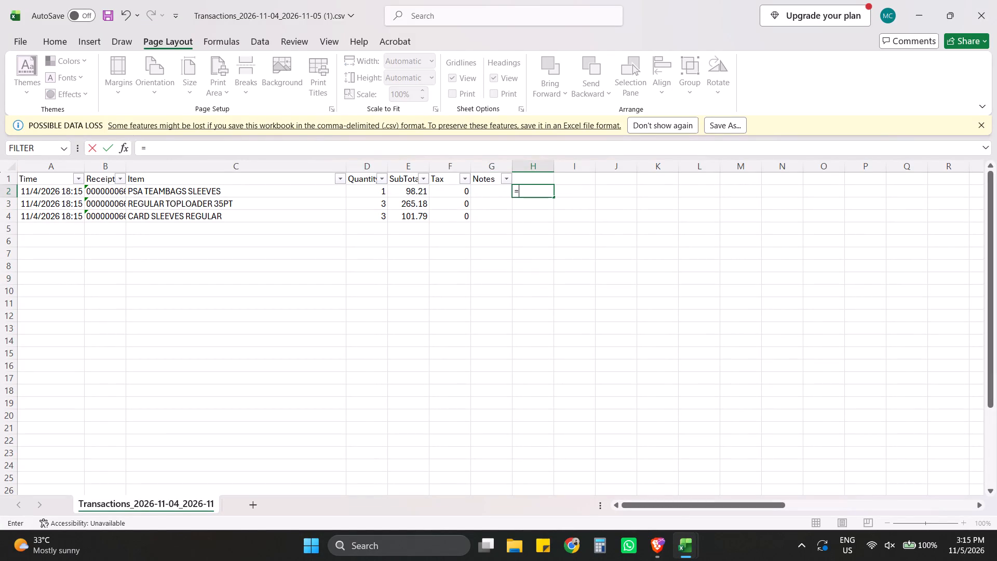
pyautogui.click(419, 192)
pyautogui.press('/')
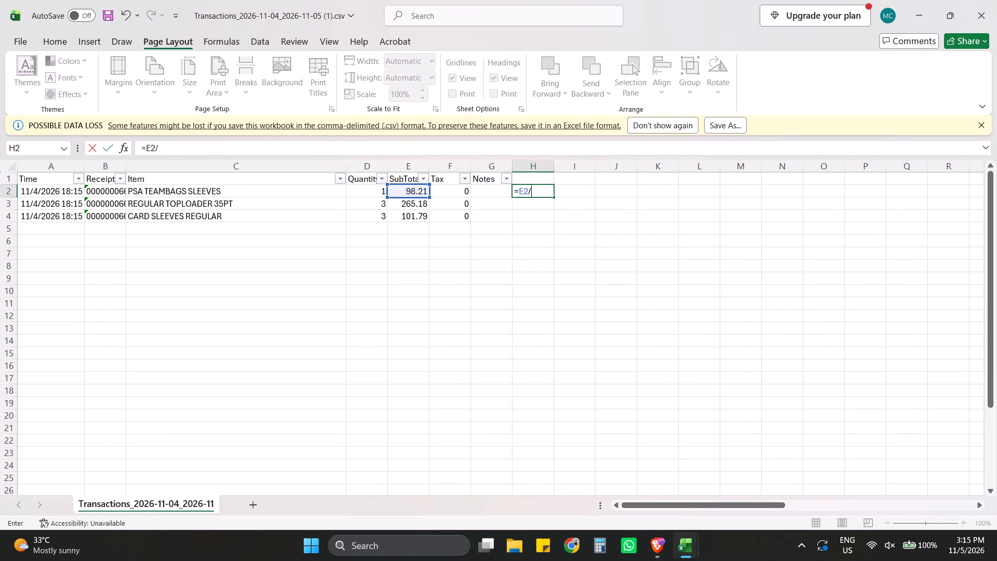
pyautogui.click(381, 191)
pyautogui.press('Return')
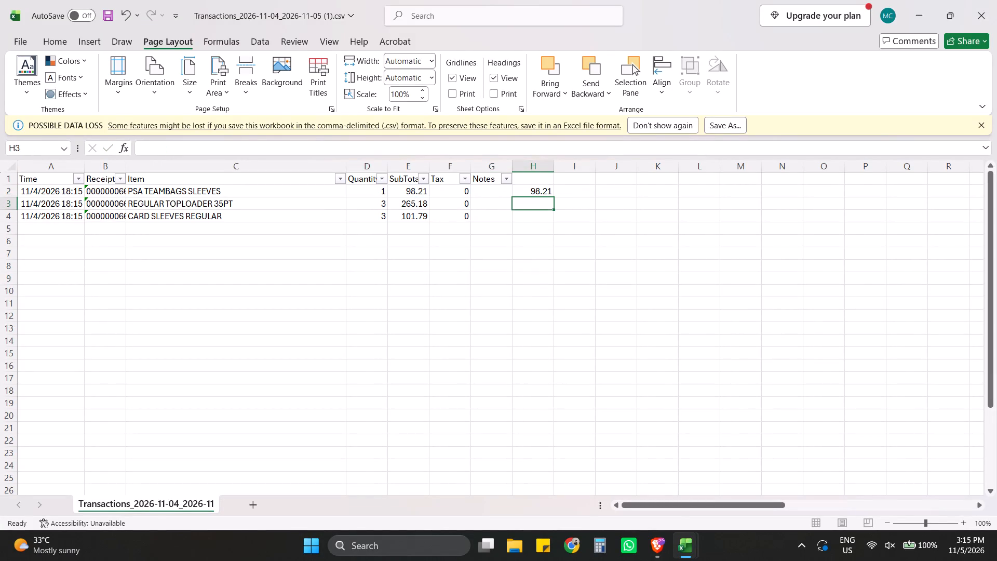
pyautogui.click(541, 189)
pyautogui.moveTo(554, 196); pyautogui.dragTo(550, 217)
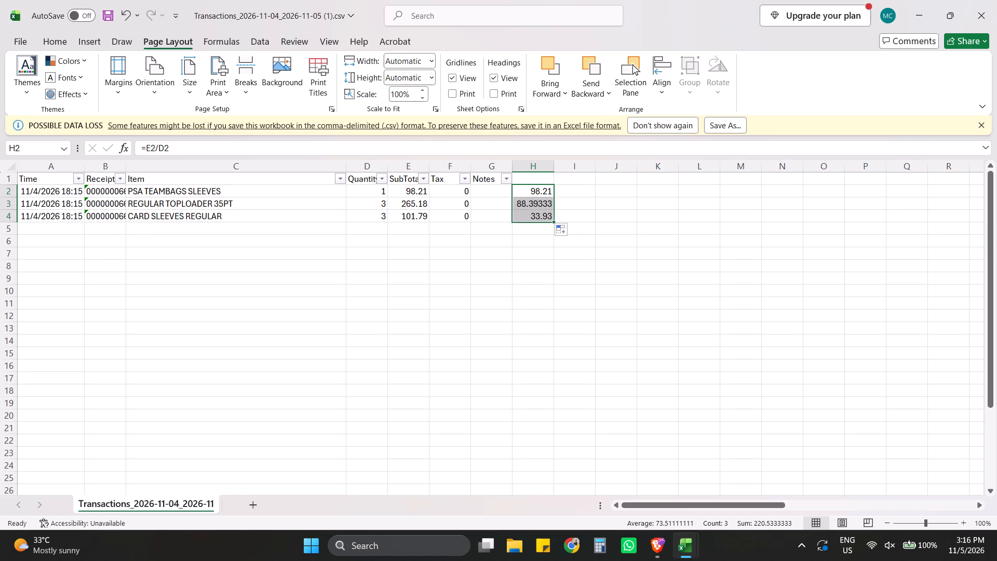
pyautogui.scroll(-1, 521, 318)
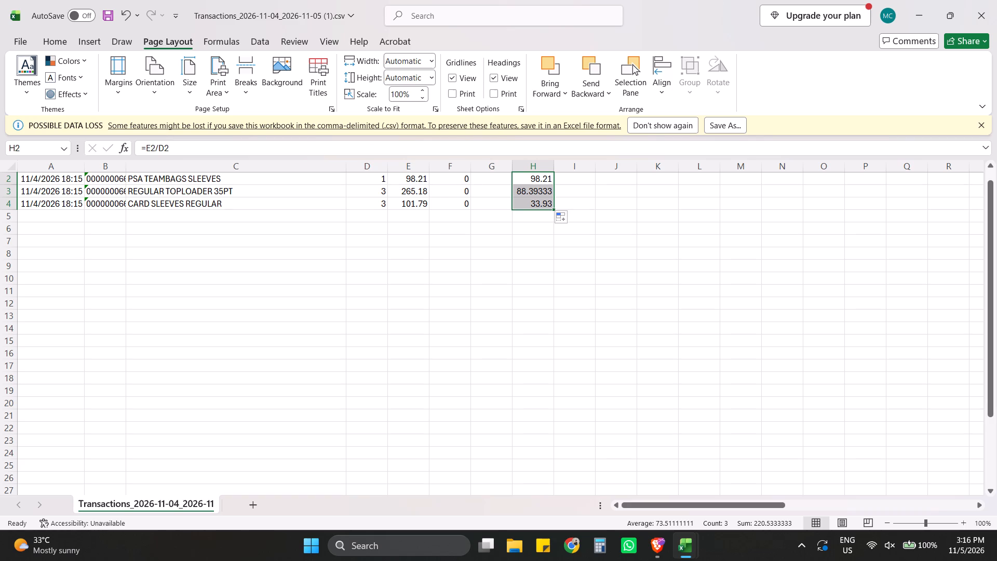
pyautogui.click(583, 286)
# Switch to the Brave browser and open the 7F AR TEMPLATE spreadsheet in a new tab.
pyautogui.hotkey('alt', 'Tab')
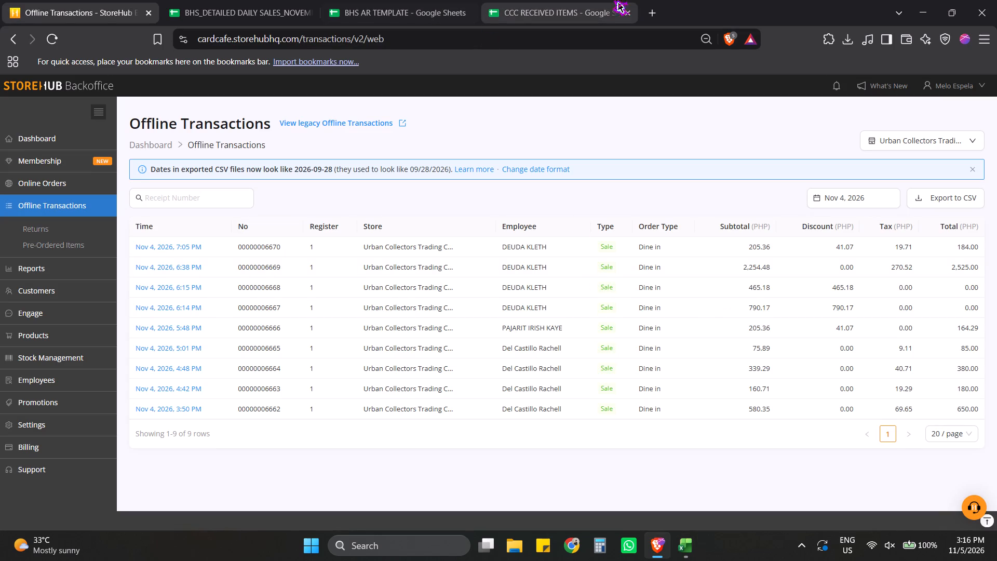
pyautogui.click(654, 10)
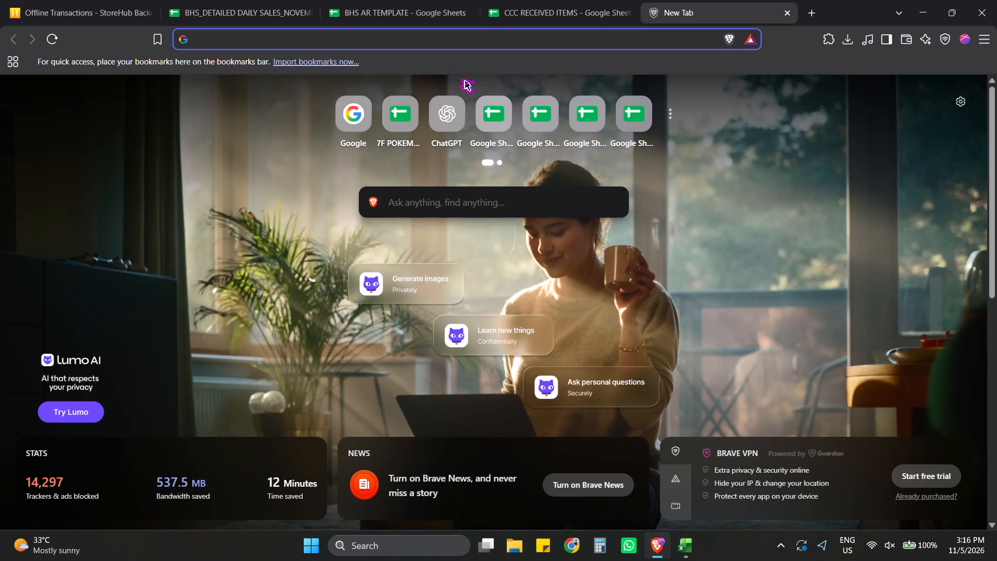
pyautogui.write('7F')
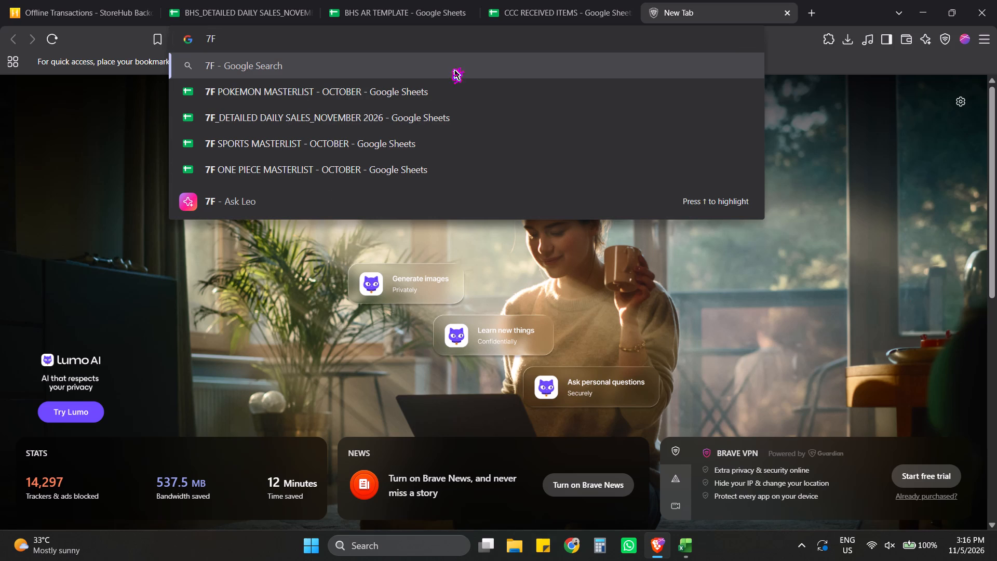
pyautogui.press('space')
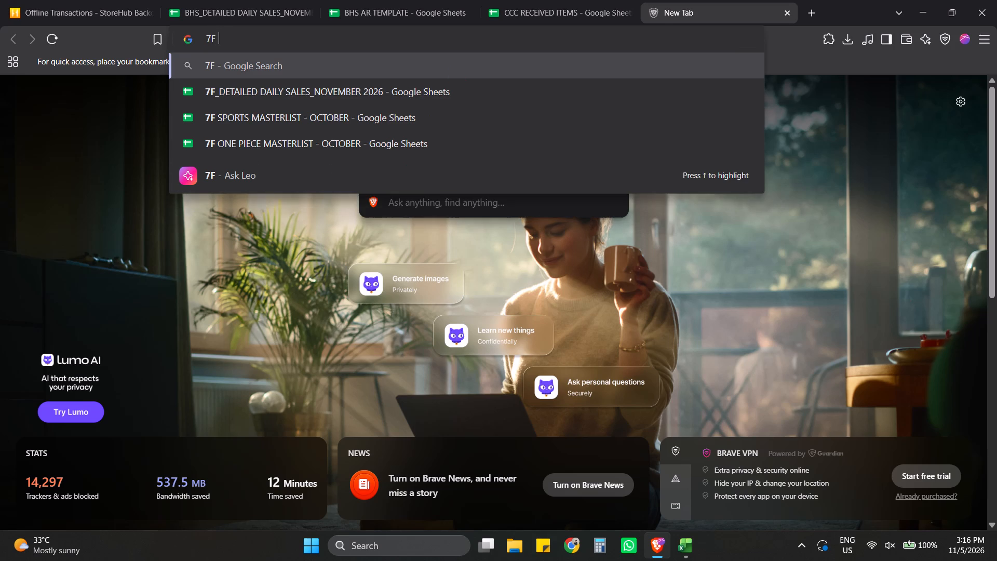
pyautogui.write('AR')
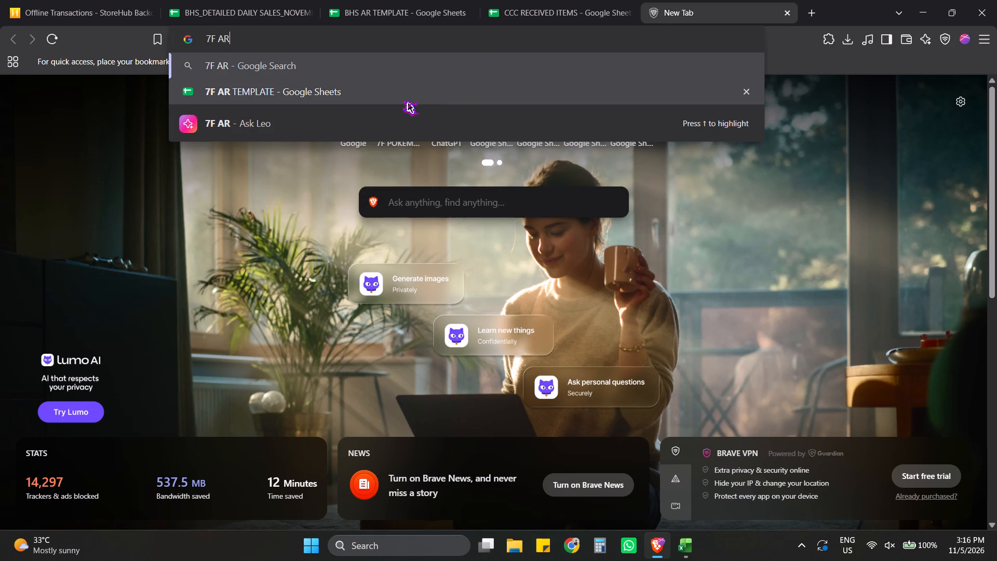
pyautogui.click(403, 100)
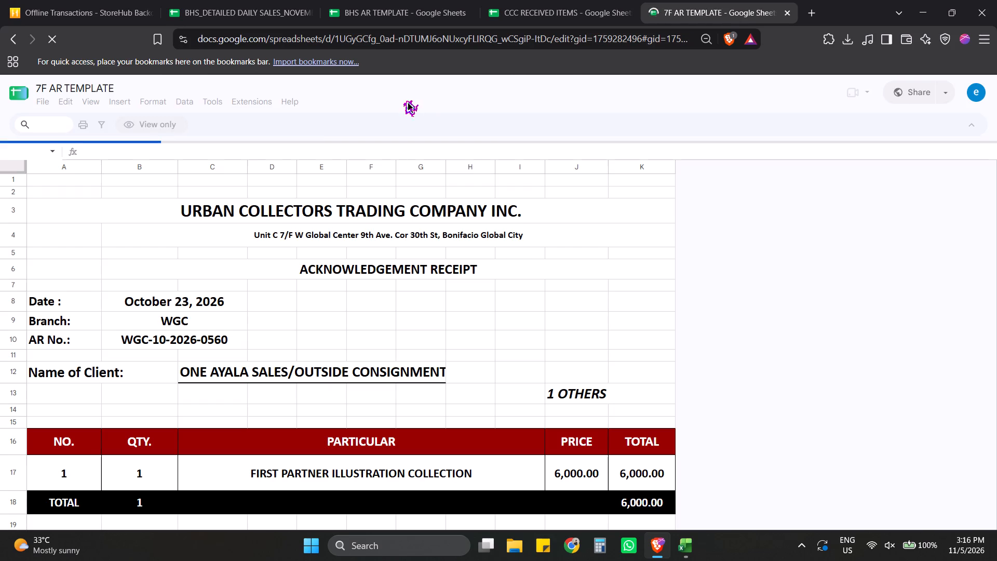
pyautogui.scroll(-5, 477, 273)
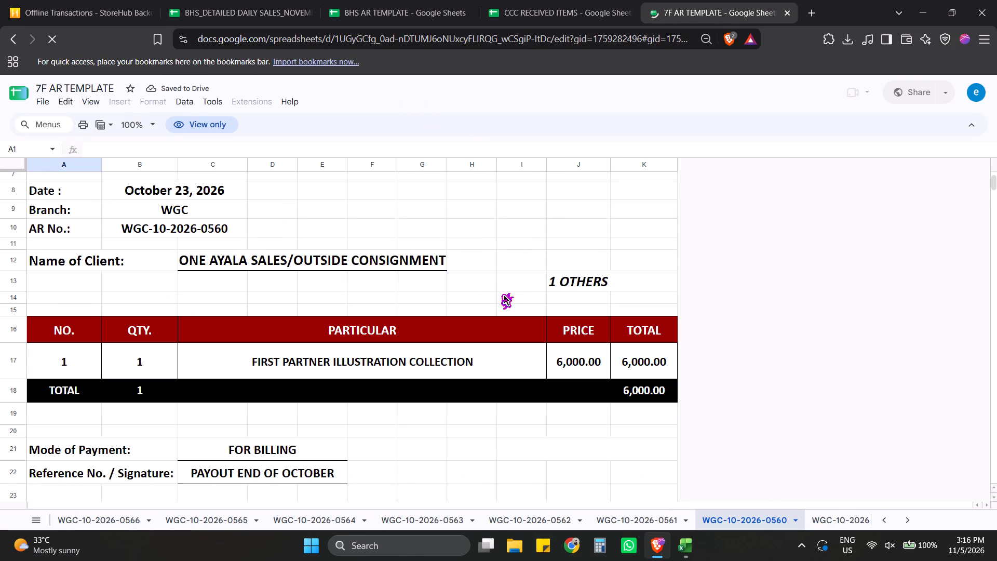
pyautogui.scroll(-2, 449, 416)
pyautogui.scroll(2, 608, 453)
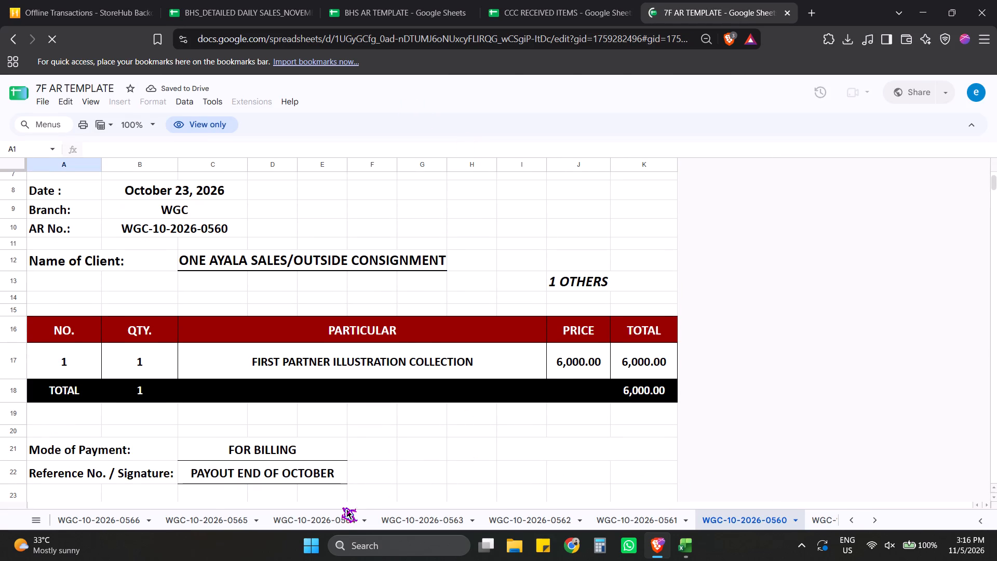
pyautogui.scroll(20, 339, 515)
pyautogui.scroll(20, 339, 515)
pyautogui.scroll(1, 339, 515)
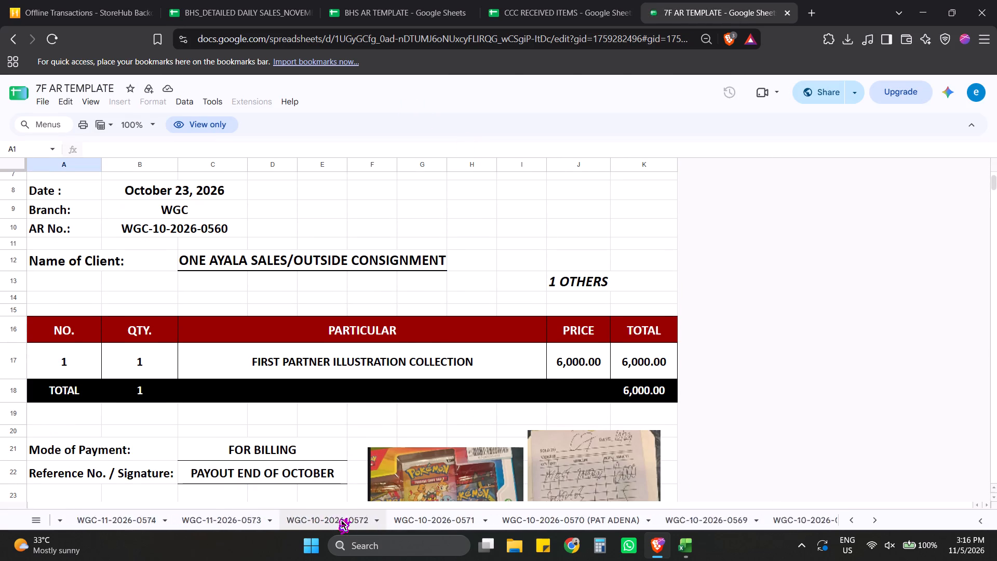
pyautogui.scroll(20, 336, 518)
pyautogui.scroll(20, 336, 518)
pyautogui.scroll(6, 336, 518)
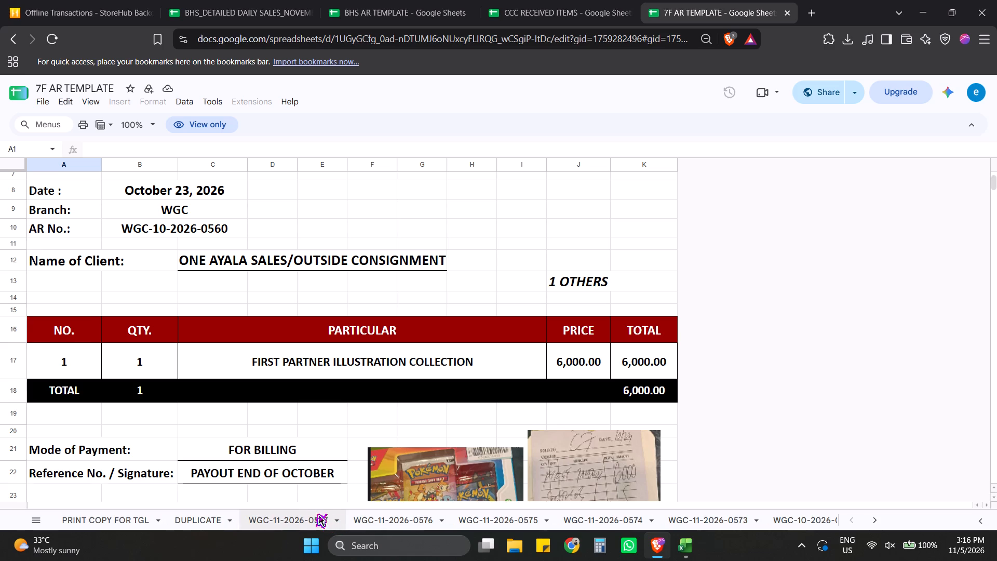
pyautogui.scroll(7, 314, 513)
pyautogui.click(272, 519)
pyautogui.scroll(1, 474, 391)
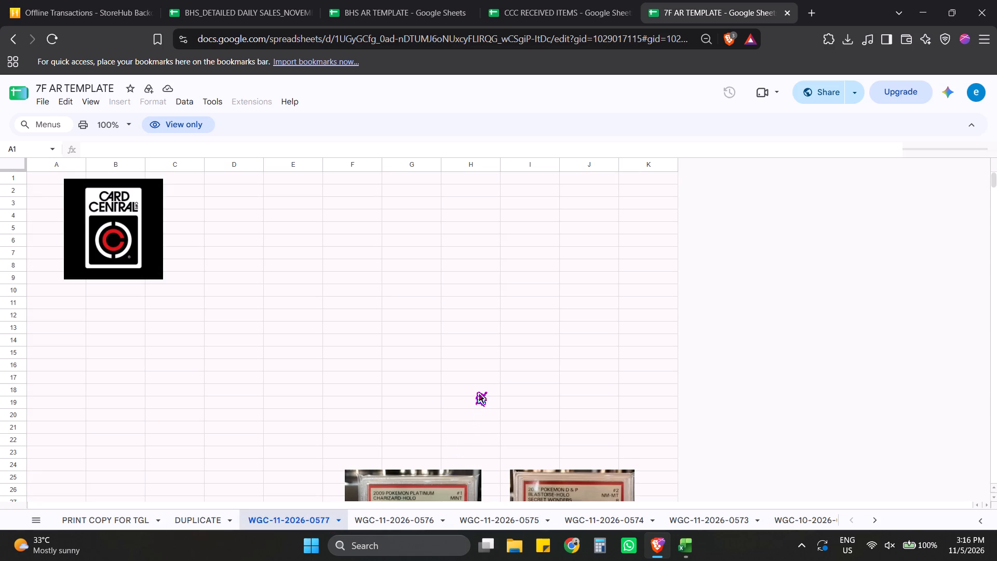
pyautogui.scroll(3, 474, 391)
pyautogui.scroll(-4, 474, 391)
pyautogui.scroll(12, 477, 415)
pyautogui.scroll(-8, 505, 413)
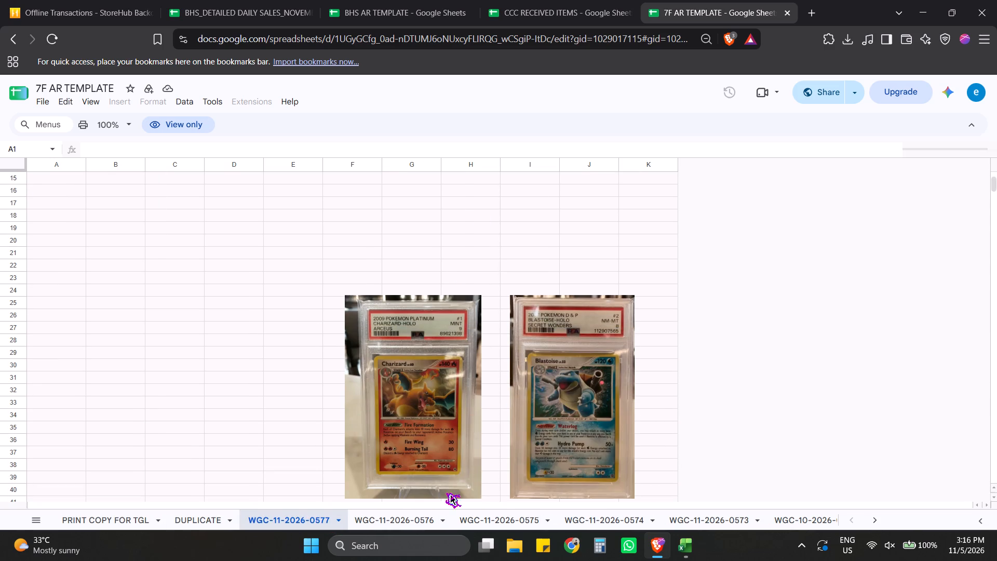
pyautogui.click(391, 518)
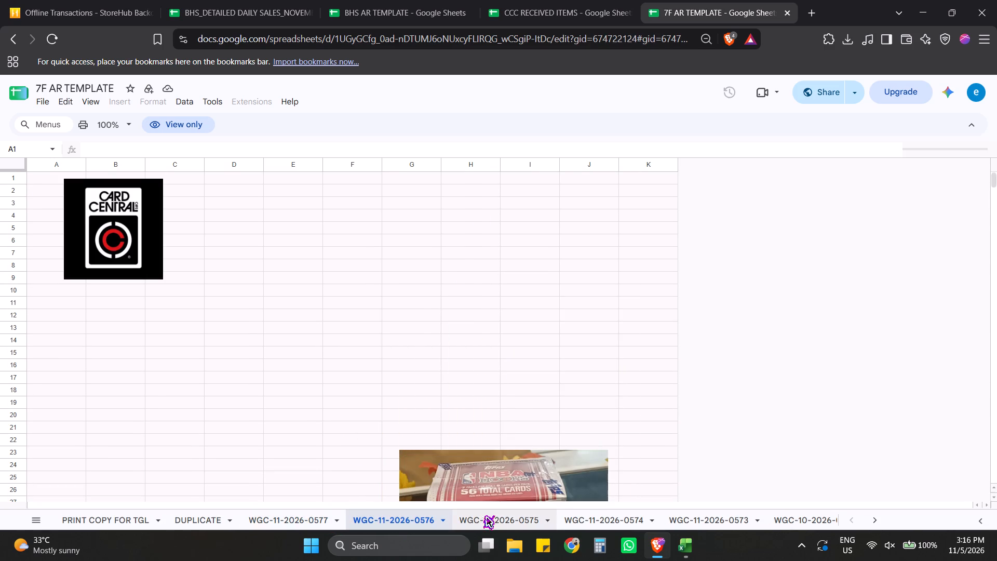
pyautogui.click(500, 516)
pyautogui.click(615, 518)
pyautogui.click(714, 520)
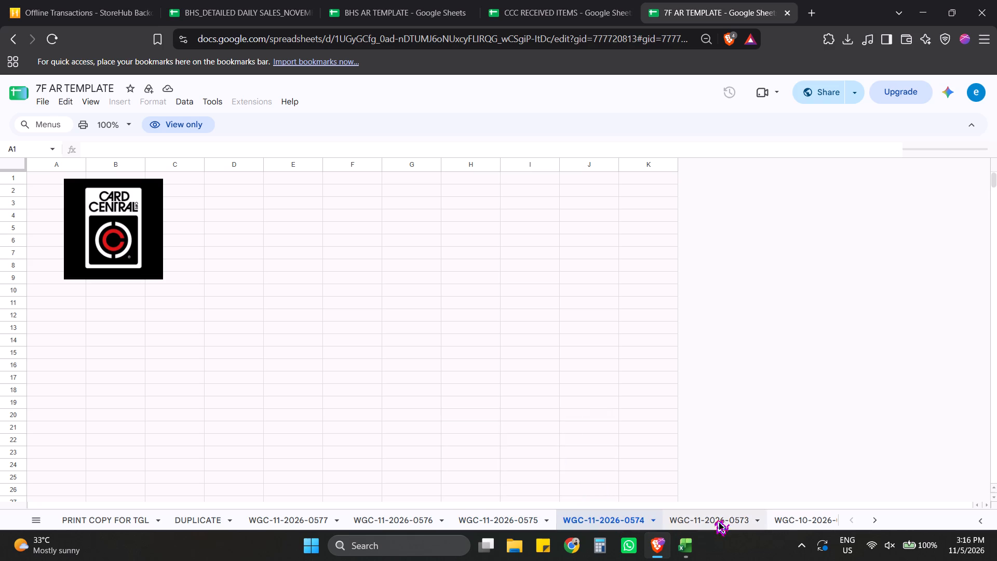
pyautogui.scroll(12, 594, 465)
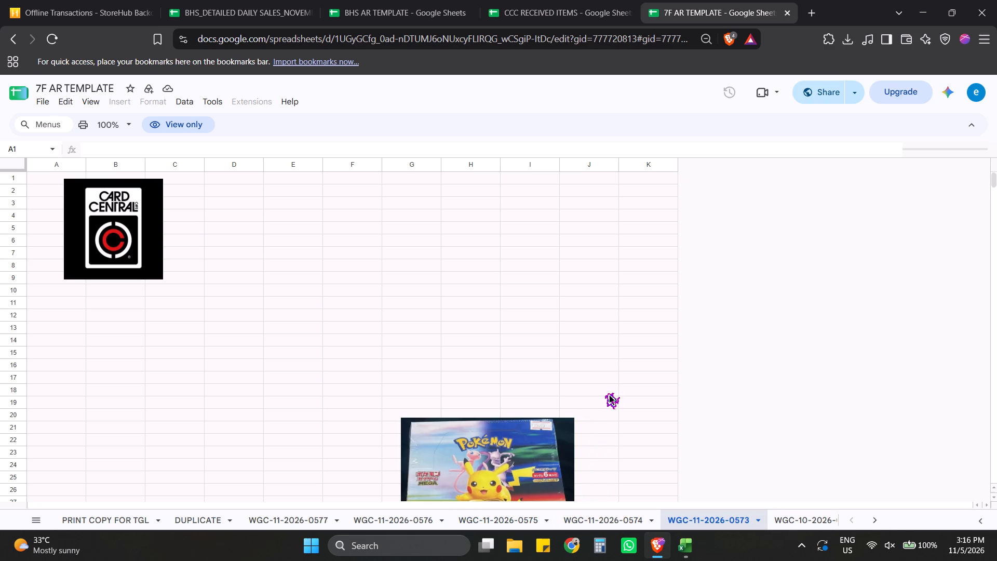
pyautogui.scroll(-3, 608, 403)
pyautogui.scroll(2, 604, 425)
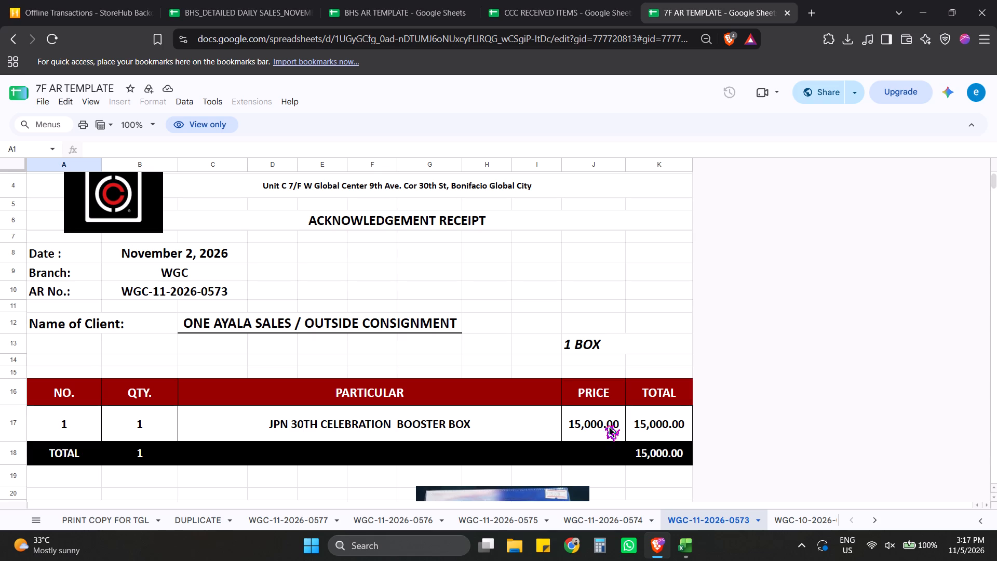
pyautogui.click(597, 525)
pyautogui.click(496, 518)
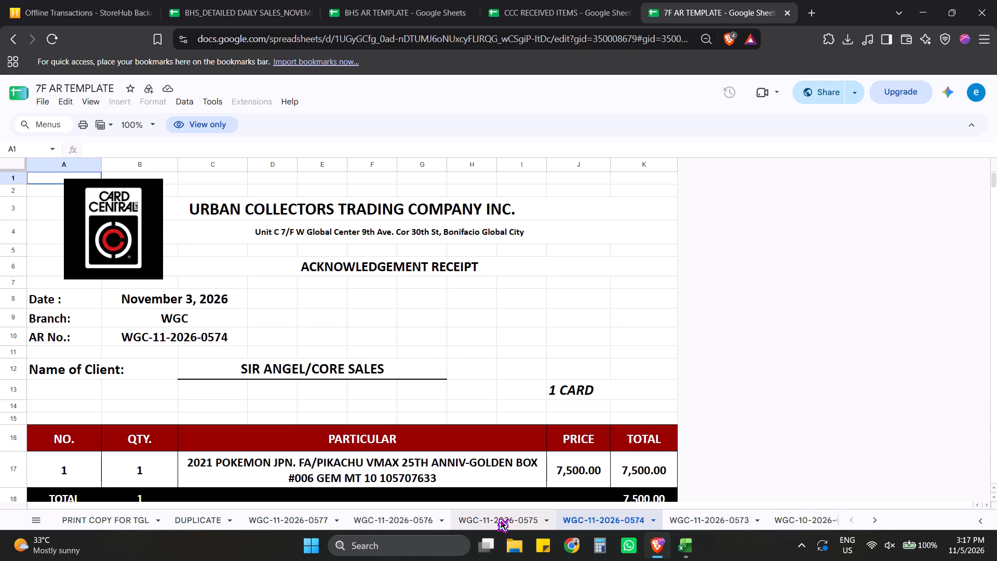
pyautogui.scroll(-5, 573, 404)
pyautogui.click(423, 365)
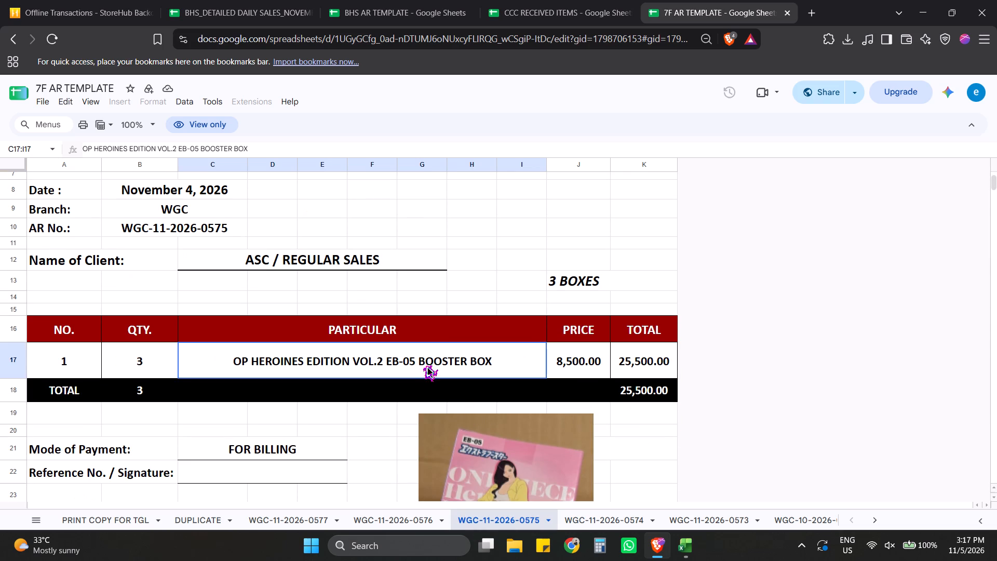
pyautogui.hotkey('ctrl', 'c')
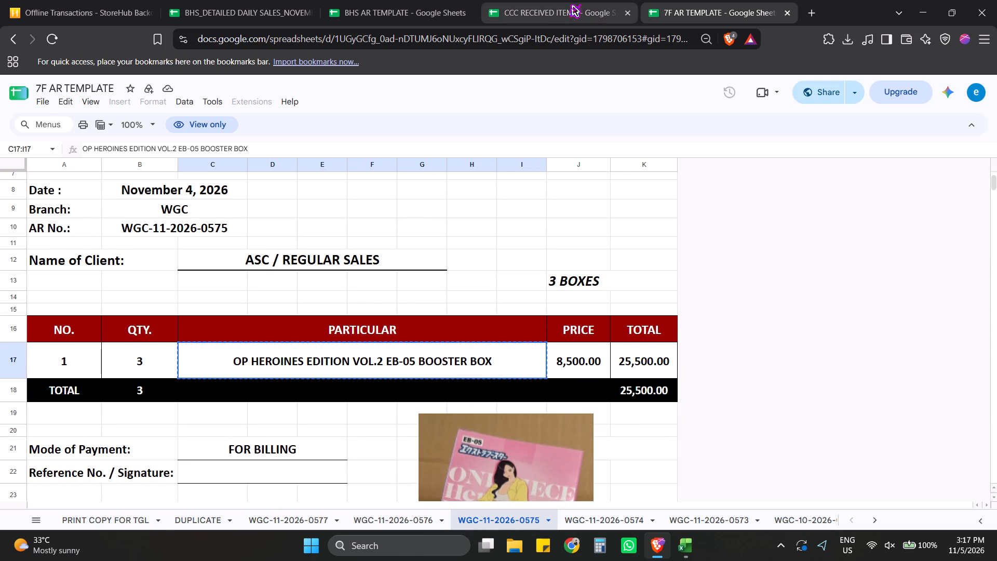
pyautogui.hotkey('alt', 'Tab')
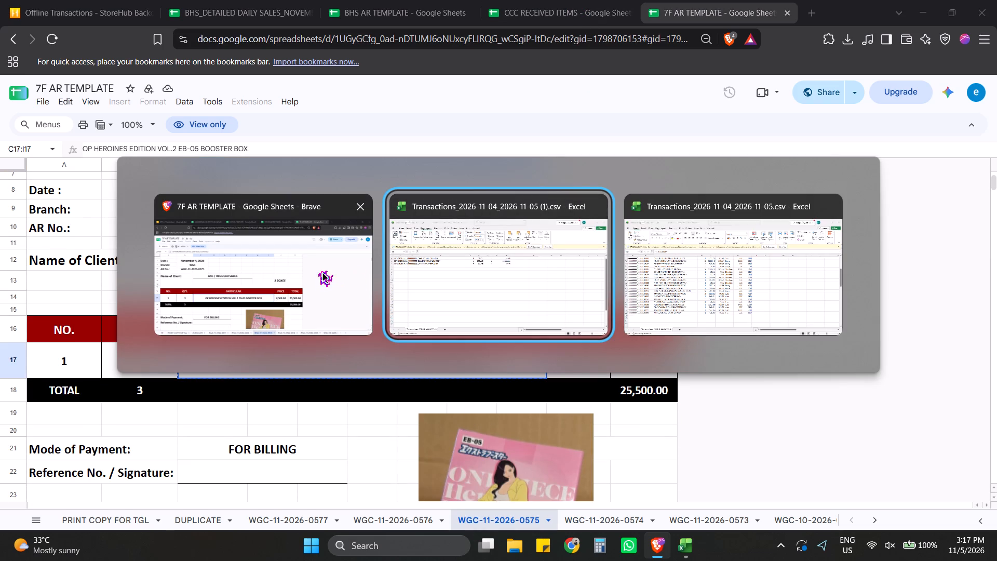
pyautogui.keyDown('alt'); pyautogui.click(264, 0); pyautogui.keyUp('alt')
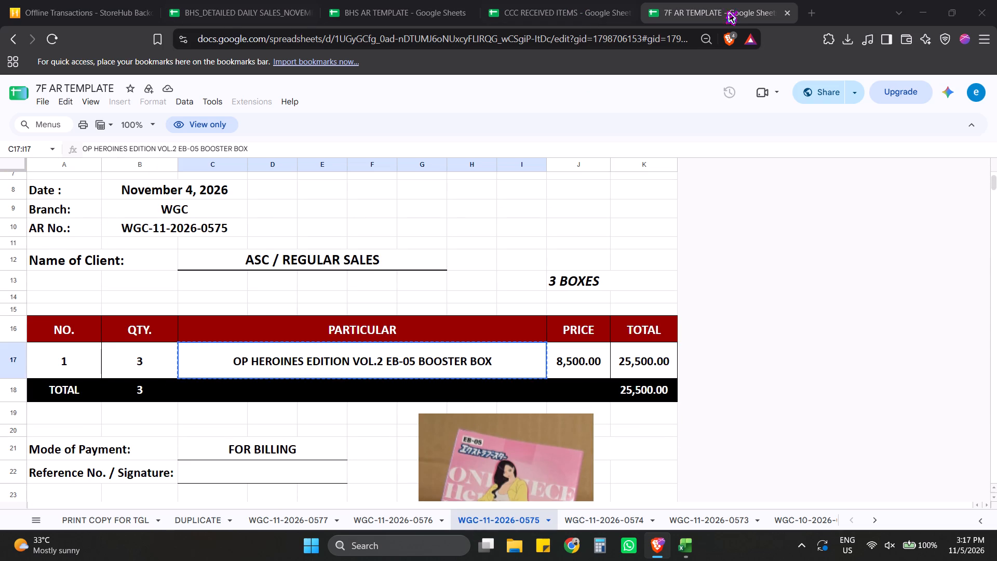
# Open the 7F_DETAILED DAILY SALES_NOVEMBER 2026 spreadsheet in a new tab.
pyautogui.click(815, 9)
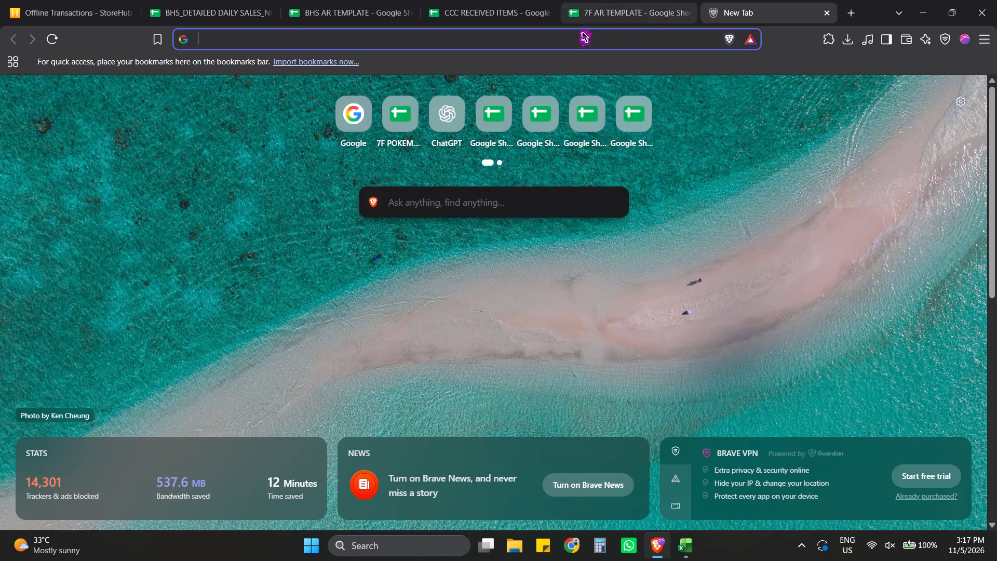
pyautogui.write('7F')
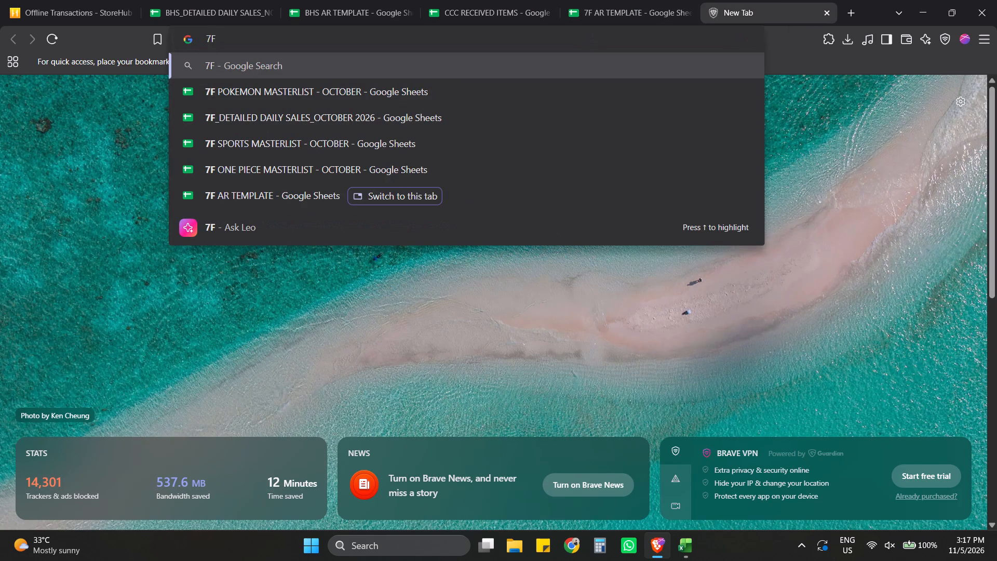
pyautogui.press('-')
pyautogui.press('BackSpace')
pyautogui.write('_DE')
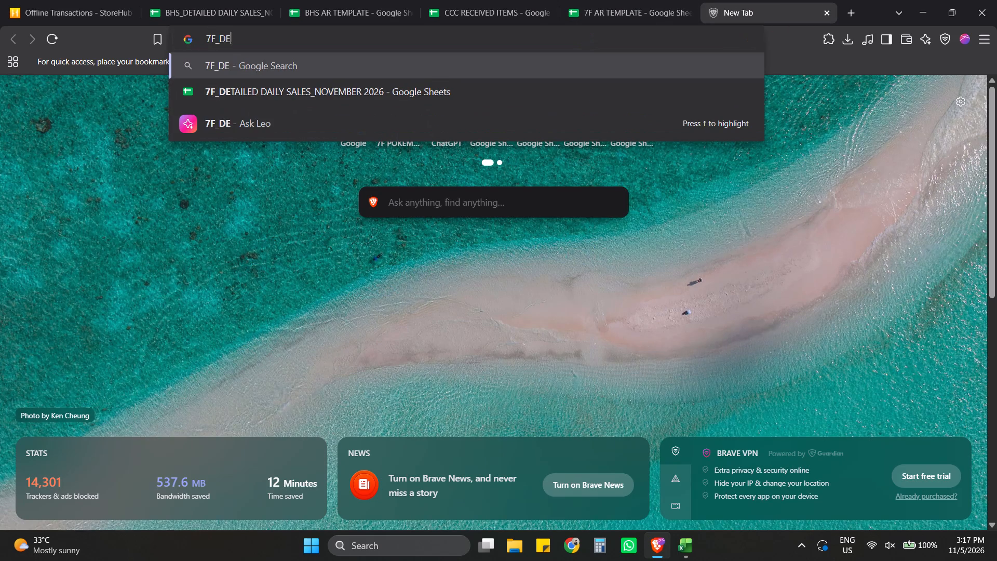
pyautogui.click(481, 84)
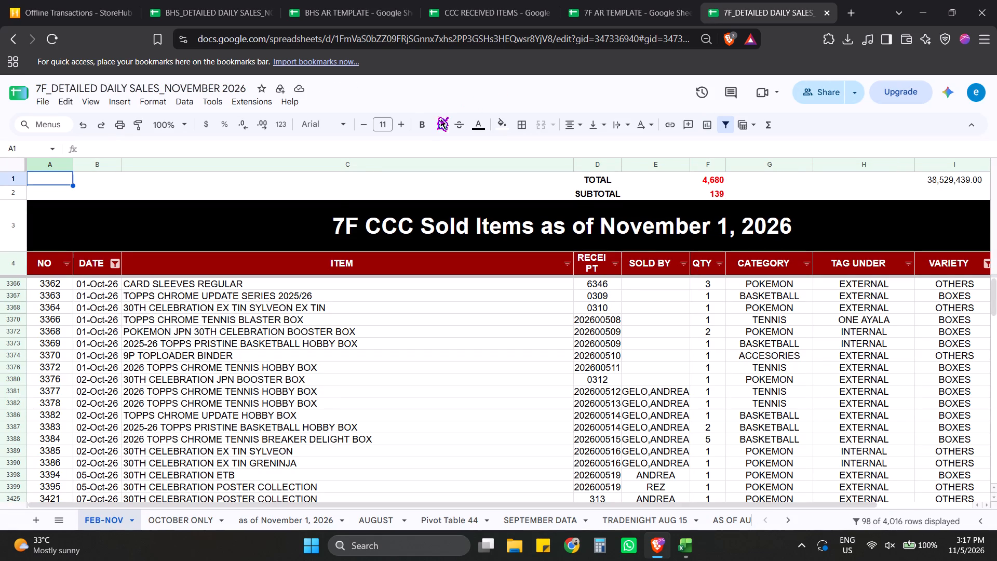
# Remove the filter from the FEB-NOV sheet of sold items.
pyautogui.click(268, 352)
pyautogui.hotkey('ctrl', 'Down')
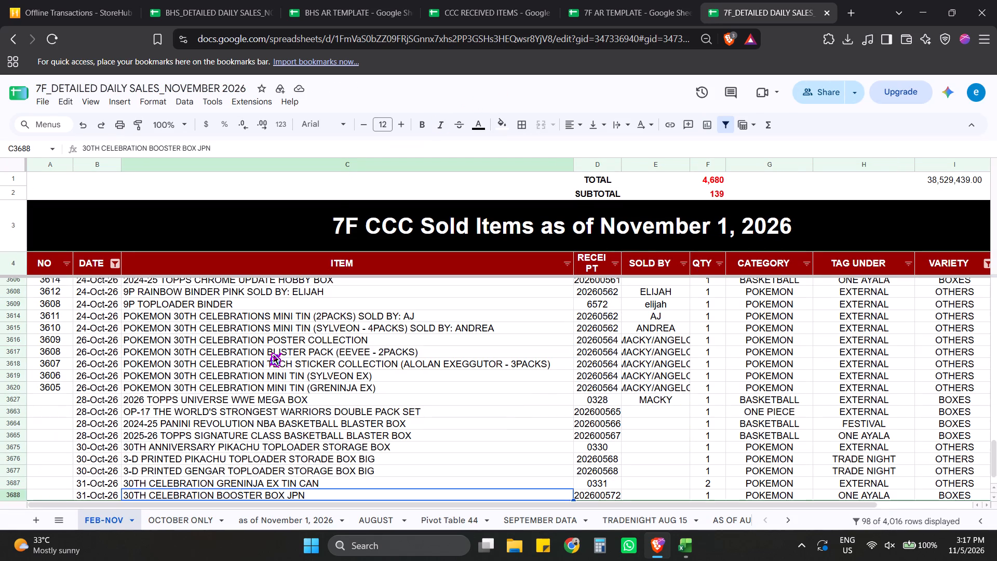
pyautogui.press('Down')
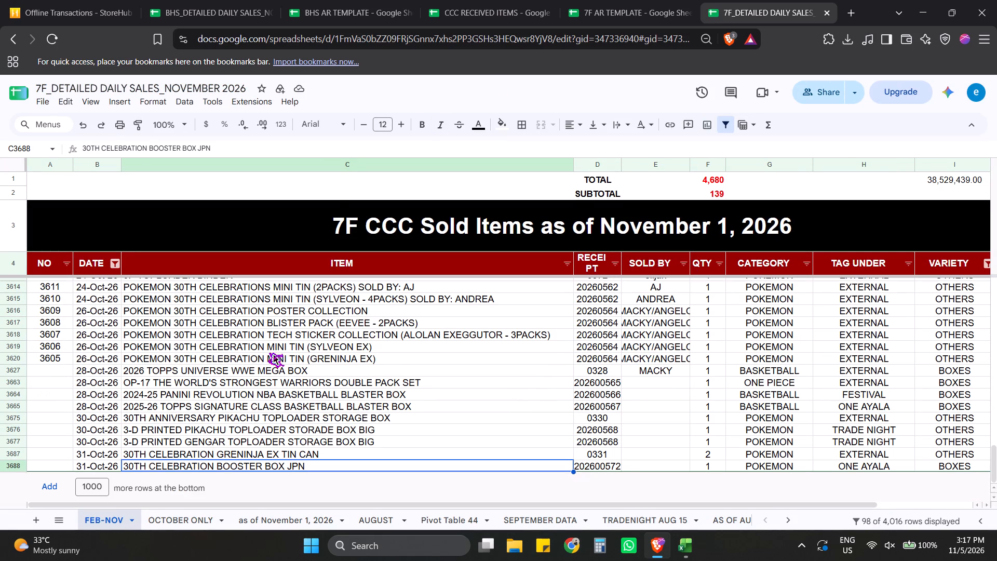
pyautogui.click(117, 262)
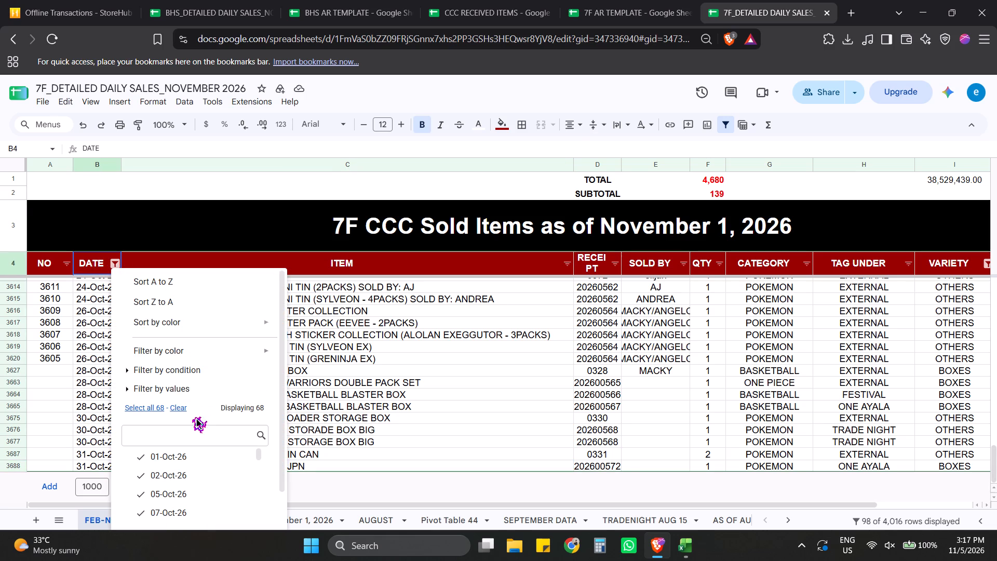
pyautogui.click(726, 127)
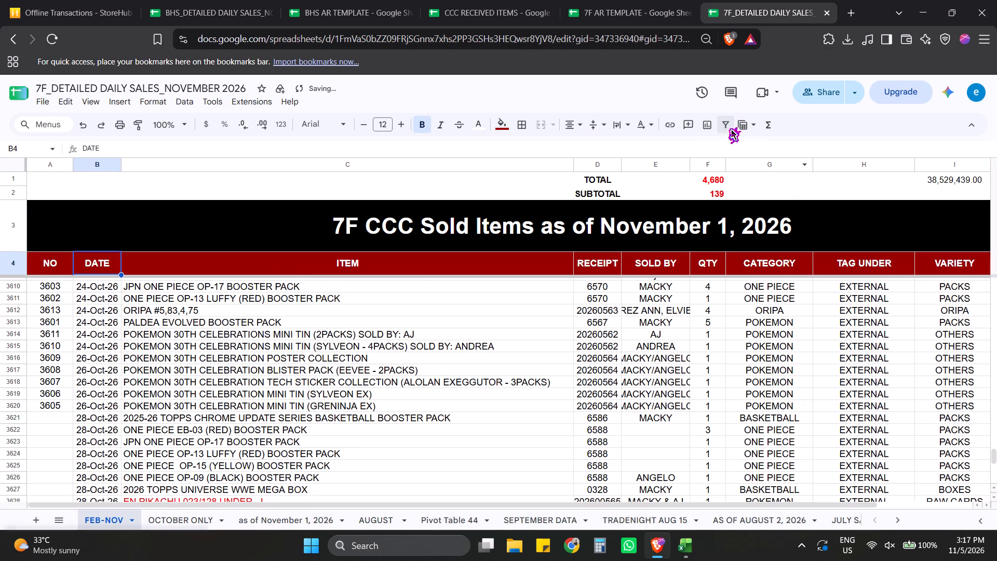
pyautogui.click(241, 373)
pyautogui.hotkey('ctrl', 'Down')
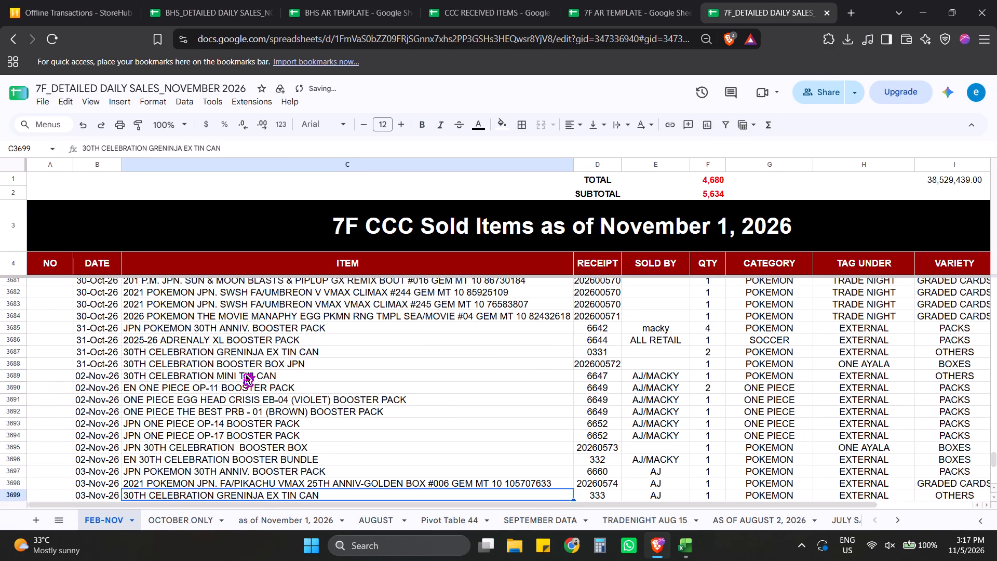
pyautogui.scroll(-6, 248, 363)
pyautogui.click(200, 410)
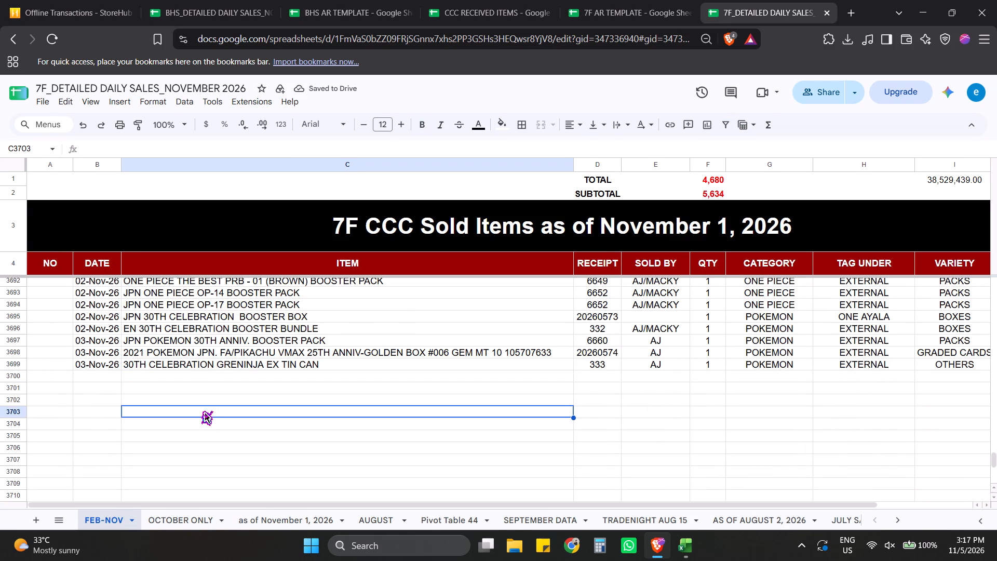
pyautogui.click(107, 401)
pyautogui.click(96, 379)
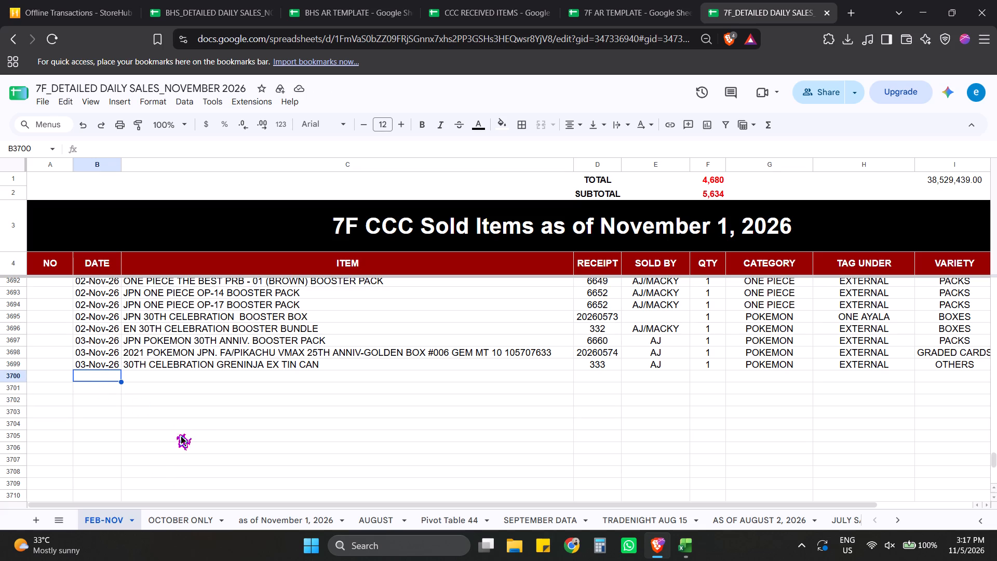
pyautogui.moveTo(215, 382); pyautogui.dragTo(214, 387)
pyautogui.hotkey('alt', 'Tab')
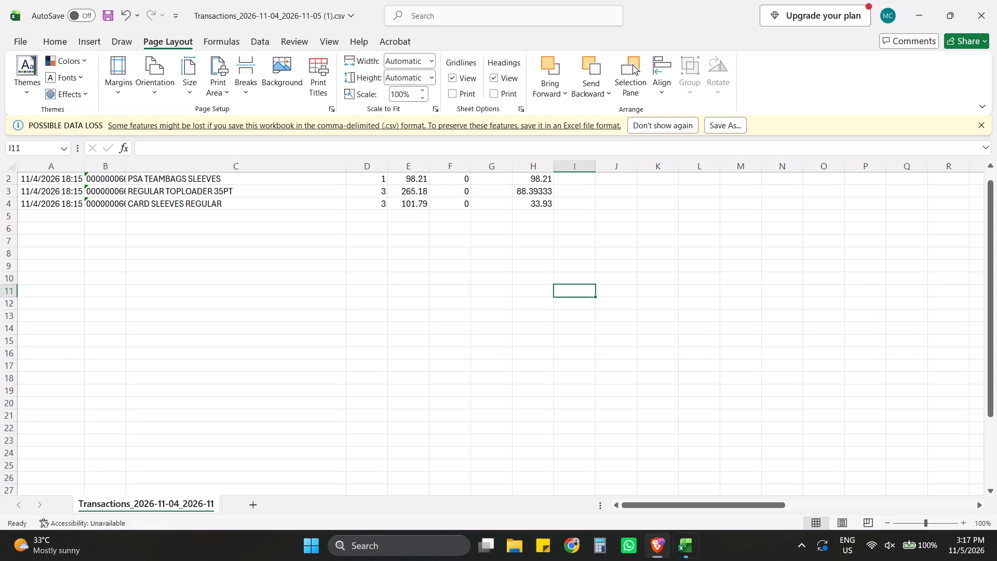
pyautogui.hotkey('alt', 'Tab')
pyautogui.click(630, 0)
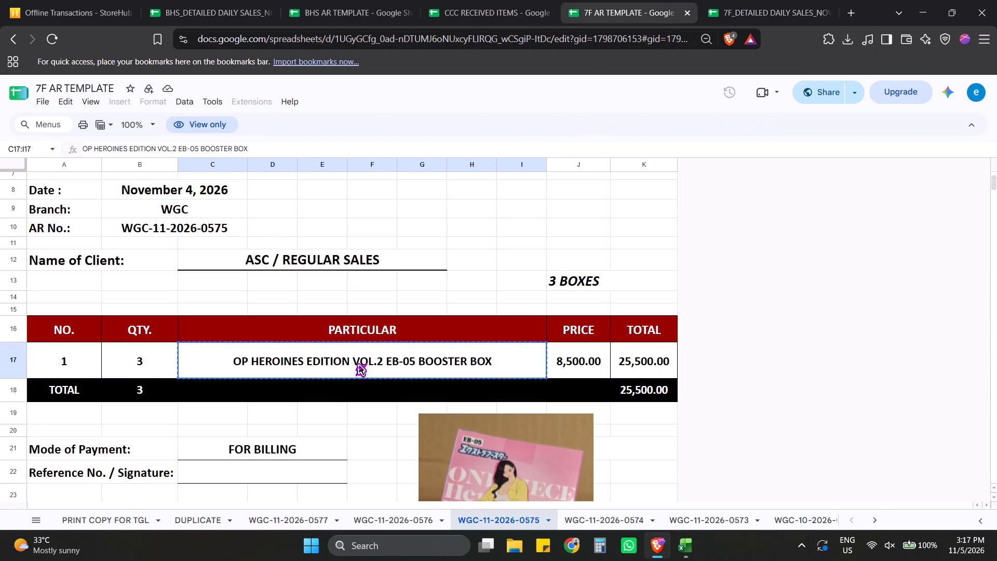
pyautogui.click(354, 363)
pyautogui.hotkey('ctrl', 'c')
pyautogui.click(744, 0)
pyautogui.click(225, 418)
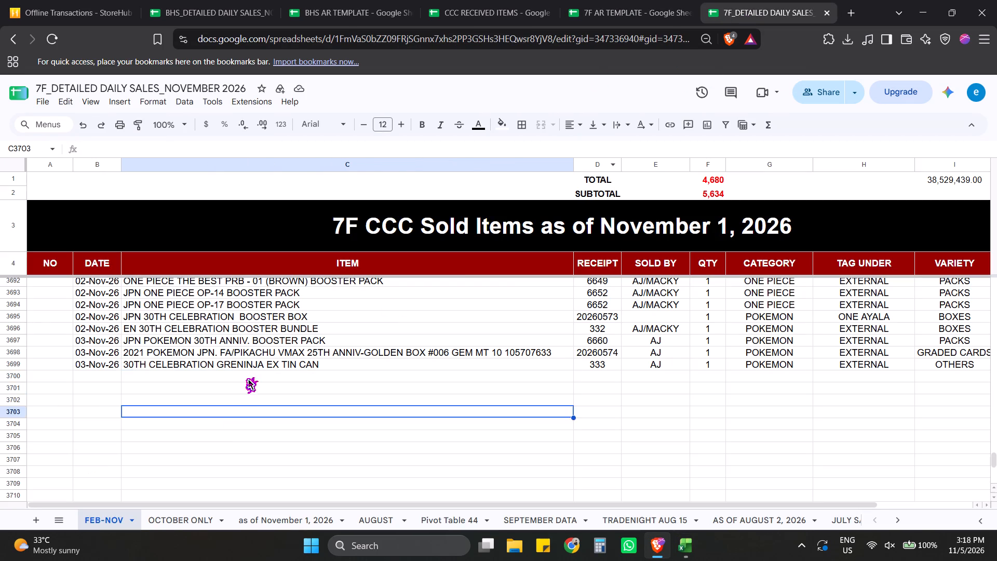
pyautogui.click(244, 377)
pyautogui.hotkey('ctrl', 'shift', 'v')
pyautogui.click(637, 0)
pyautogui.click(583, 348)
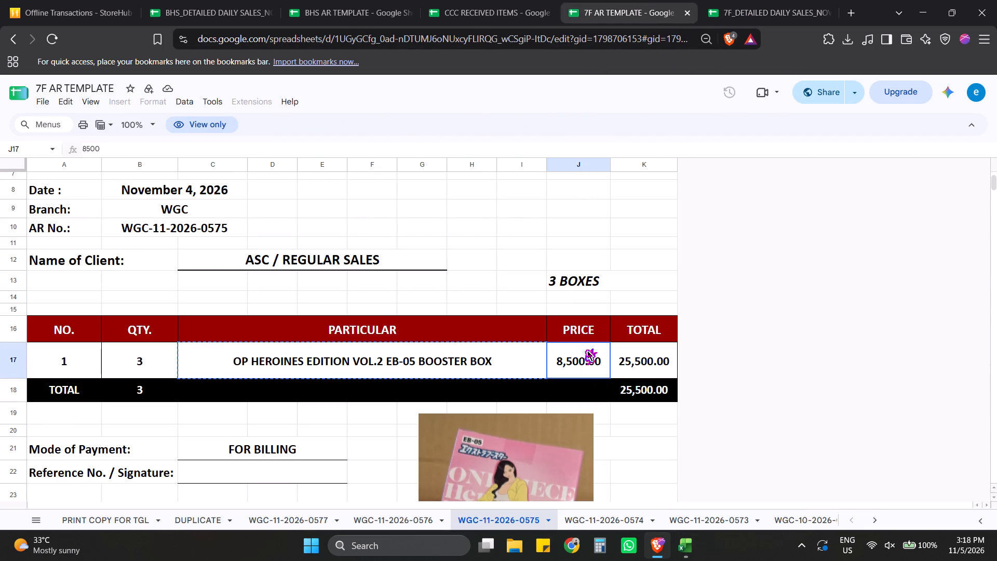
pyautogui.hotkey('ctrl', 'c')
pyautogui.click(742, 0)
pyautogui.click(753, 429)
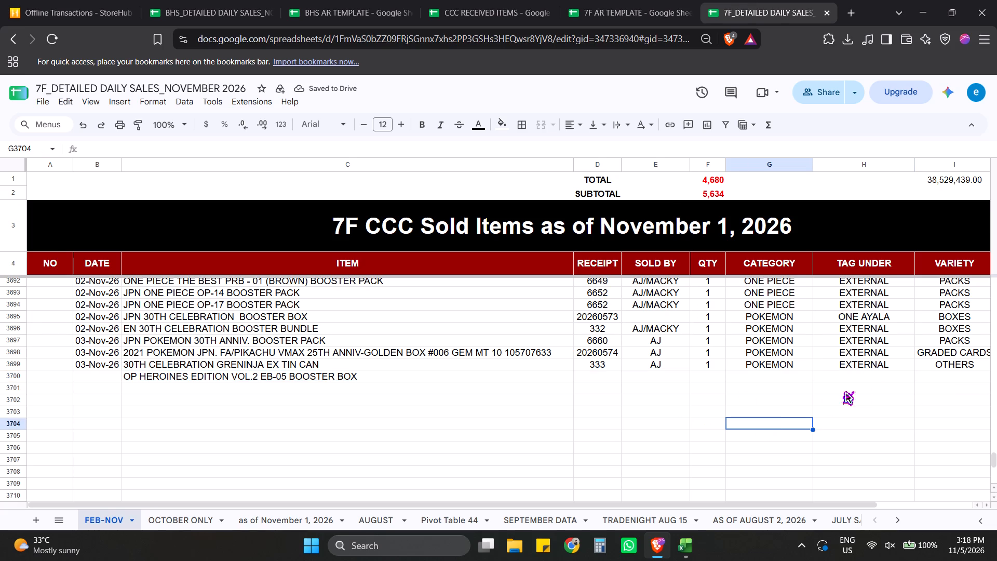
pyautogui.click(173, 125)
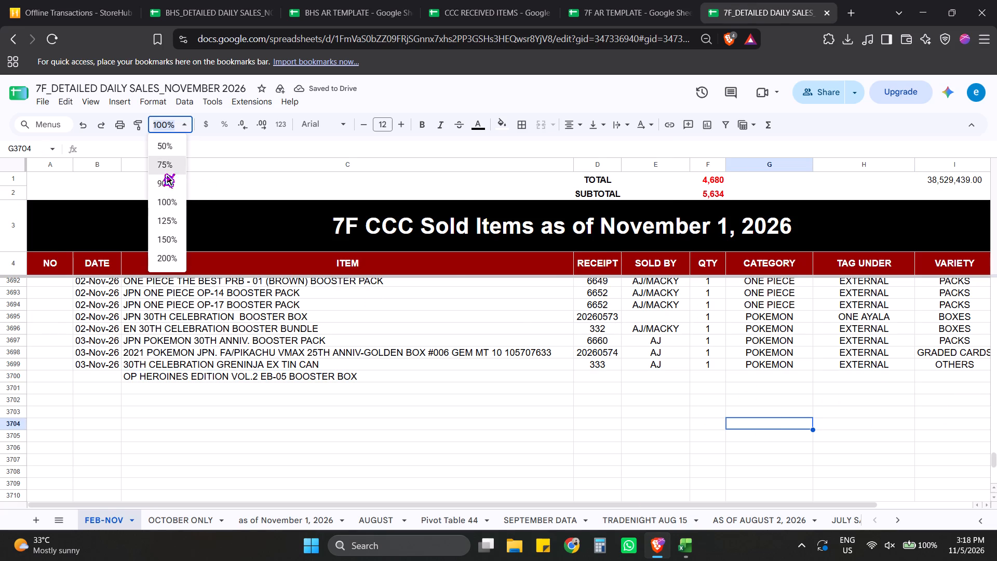
pyautogui.click(162, 173)
pyautogui.click(517, 369)
pyautogui.click(771, 321)
pyautogui.hotkey('ctrl', 'shift', 'v')
pyautogui.moveTo(594, 388); pyautogui.dragTo(589, 383)
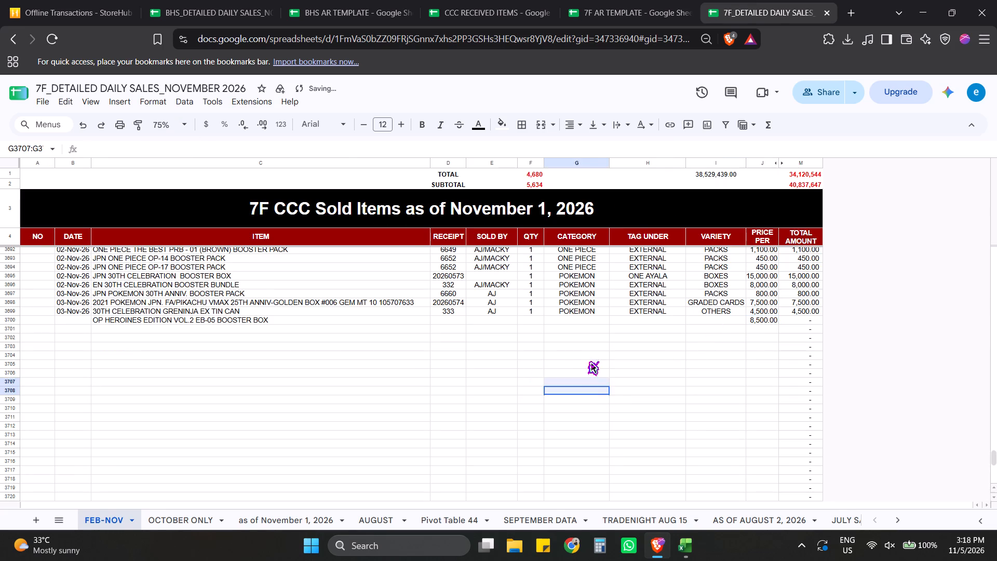
pyautogui.click(618, 0)
pyautogui.click(133, 357)
pyautogui.hotkey('ctrl', 'c')
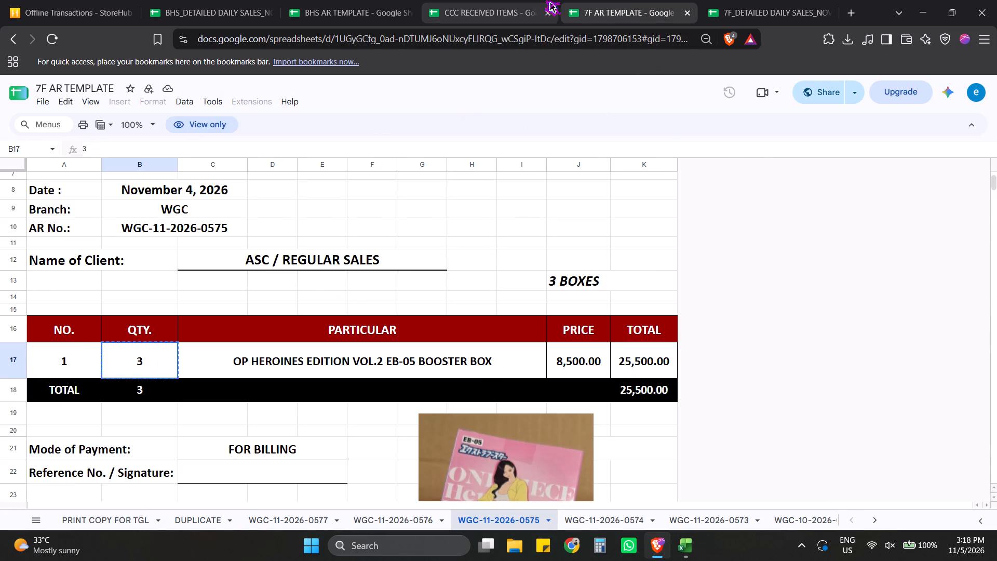
pyautogui.click(436, 0)
pyautogui.click(743, 0)
pyautogui.click(571, 363)
pyautogui.click(532, 319)
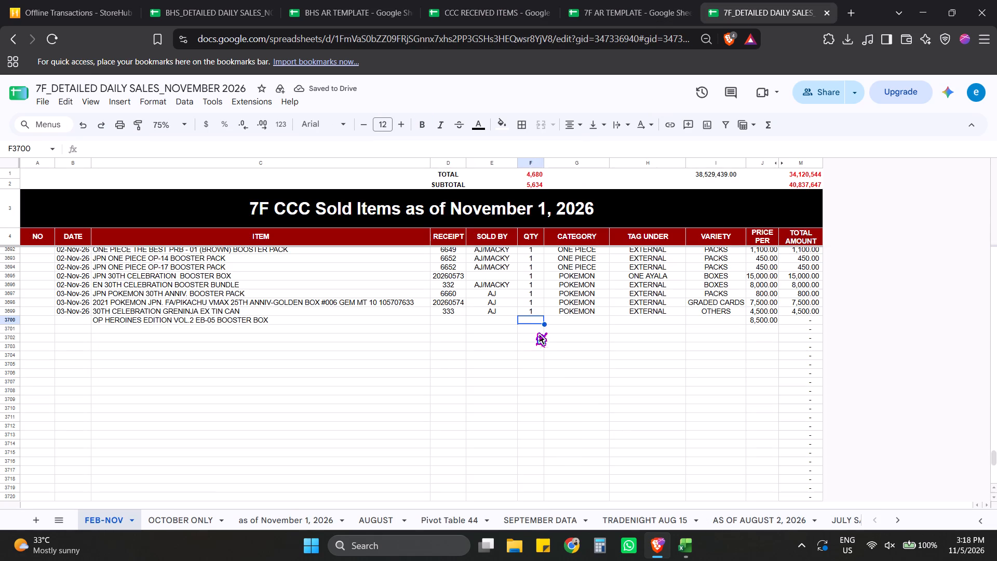
pyautogui.hotkey('ctrl', 'shift', 'v')
pyautogui.click(496, 455)
pyautogui.click(618, 0)
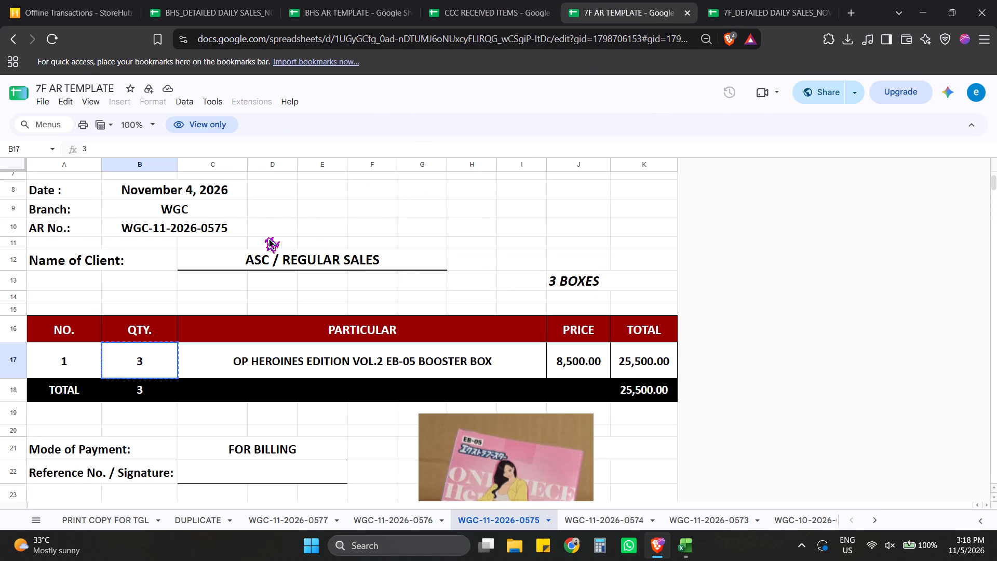
pyautogui.click(198, 222)
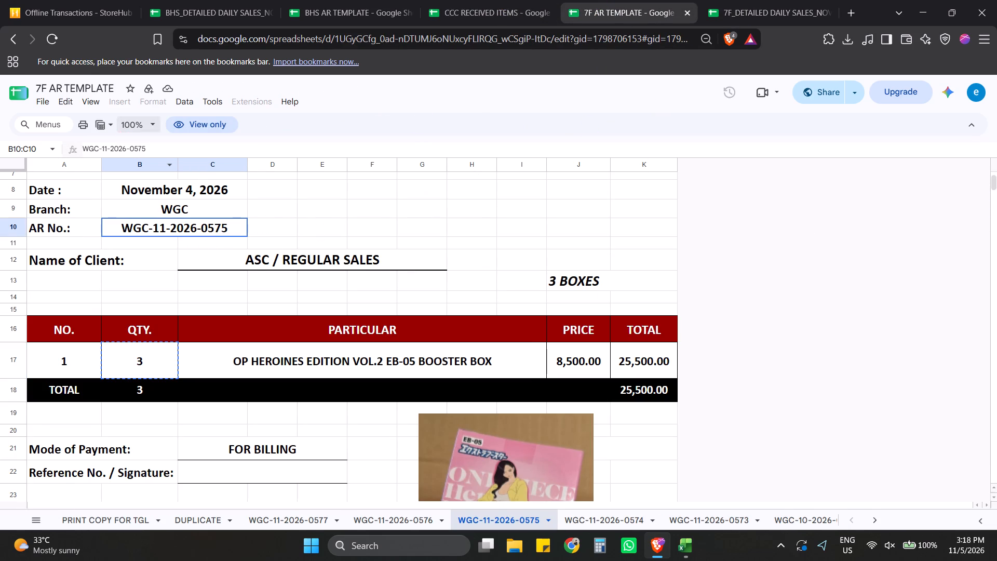
pyautogui.moveTo(111, 145); pyautogui.dragTo(156, 149)
pyautogui.hotkey('ctrl', 'c')
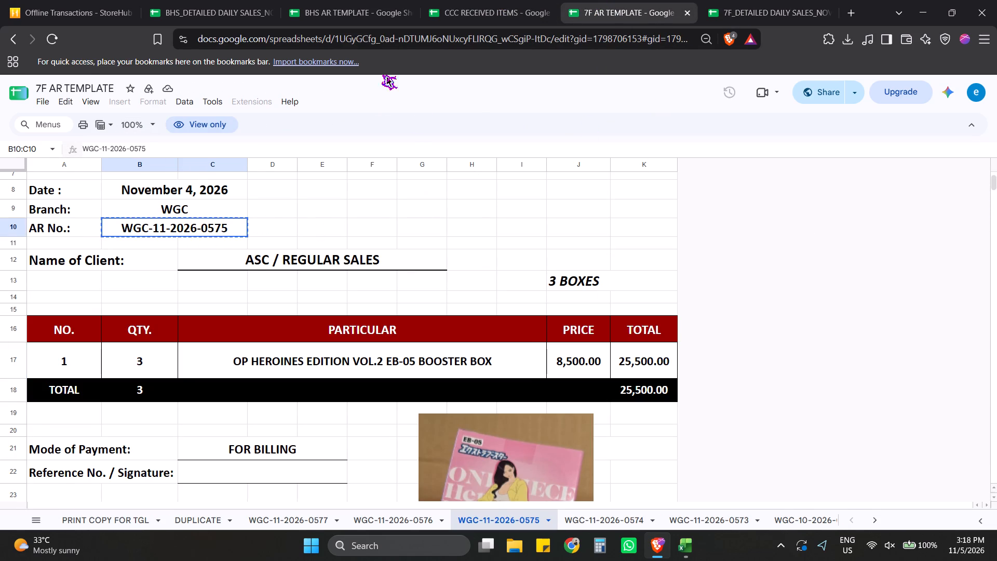
pyautogui.click(758, 0)
pyautogui.click(369, 391)
pyautogui.click(442, 324)
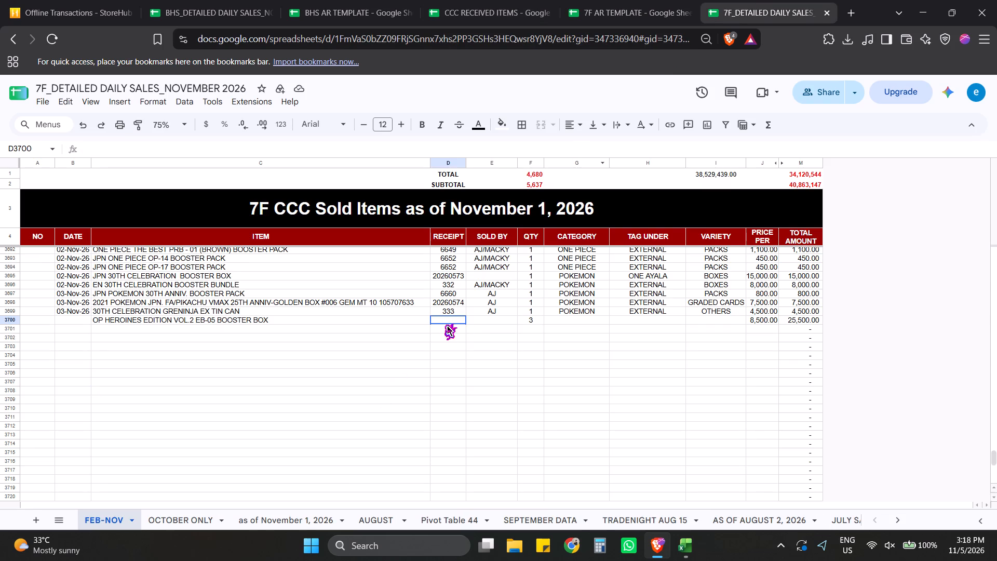
pyautogui.hotkey('ctrl', 'shift', 'v')
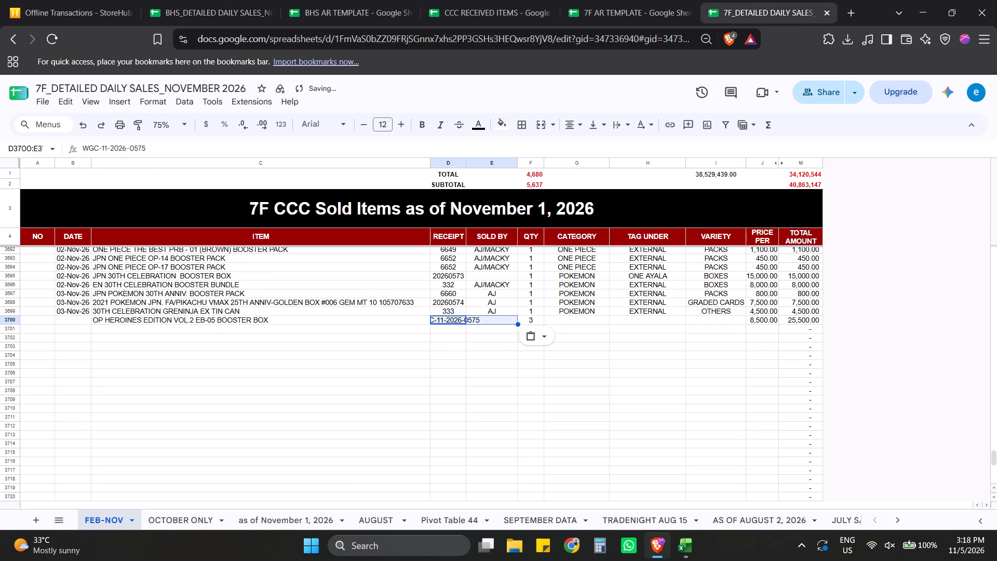
pyautogui.click(112, 145)
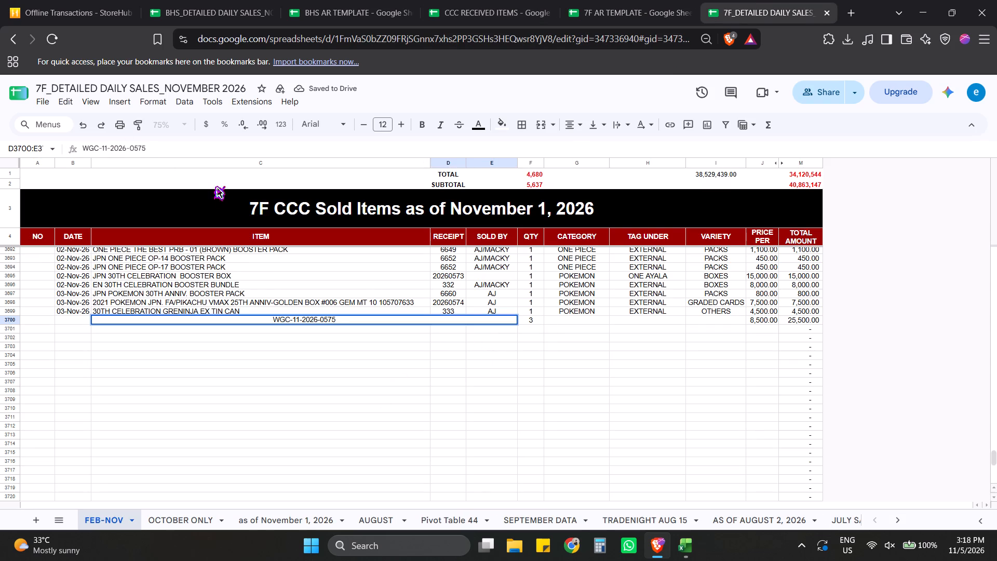
pyautogui.press('BackSpace')
pyautogui.press('BackSpace')
pyautogui.press('BackSpace')
pyautogui.press('BackSpace')
pyautogui.press('BackSpace')
pyautogui.press('BackSpace')
pyautogui.press('BackSpace')
pyautogui.press('BackSpace')
pyautogui.press('BackSpace')
pyautogui.press('BackSpace')
pyautogui.press('BackSpace')
pyautogui.press('BackSpace')
pyautogui.press('BackSpace')
pyautogui.press('BackSpace')
pyautogui.press('BackSpace')
pyautogui.click(104, 150)
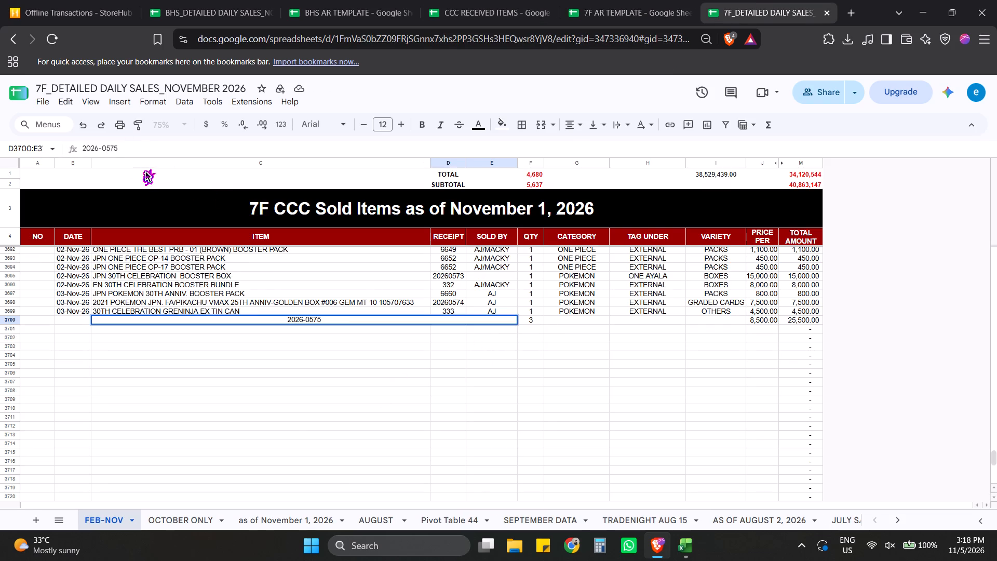
pyautogui.press('Left')
pyautogui.press('BackSpace')
pyautogui.press('Return')
pyautogui.click(493, 398)
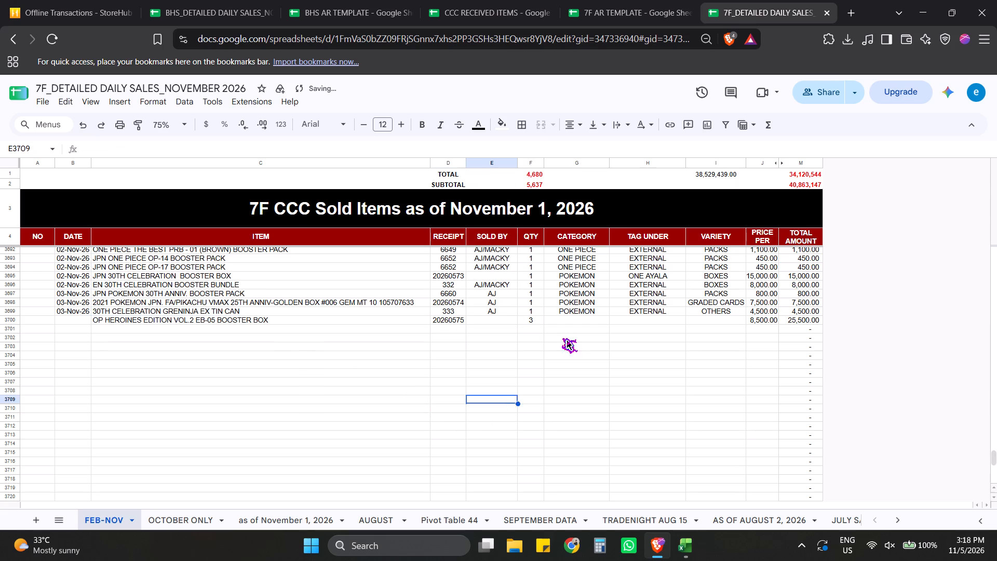
pyautogui.click(562, 338)
pyautogui.click(571, 309)
pyautogui.click(582, 320)
pyautogui.click(217, 382)
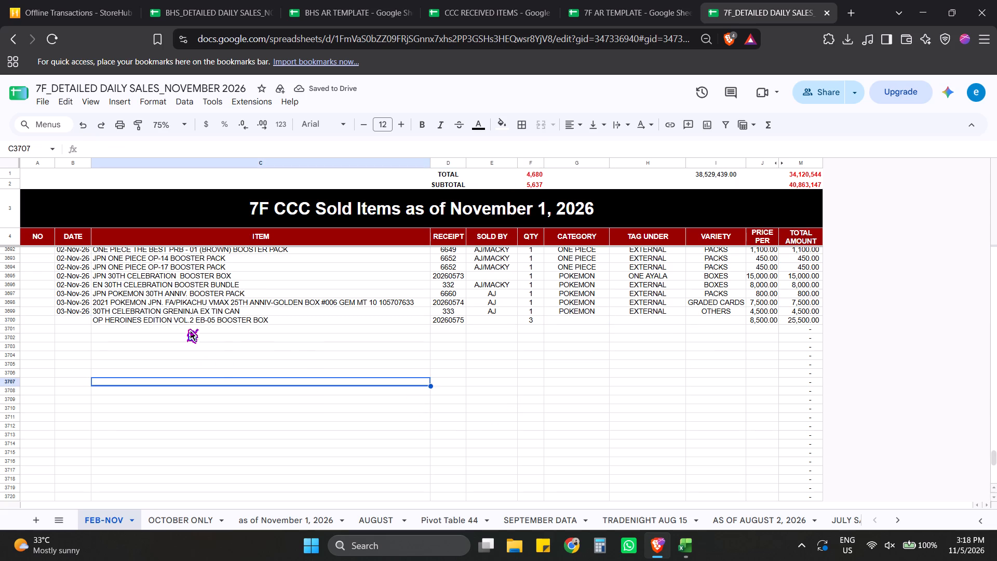
pyautogui.click(143, 314)
pyautogui.hotkey('alt', 'Tab')
pyautogui.hotkey('alt', 'Tab')
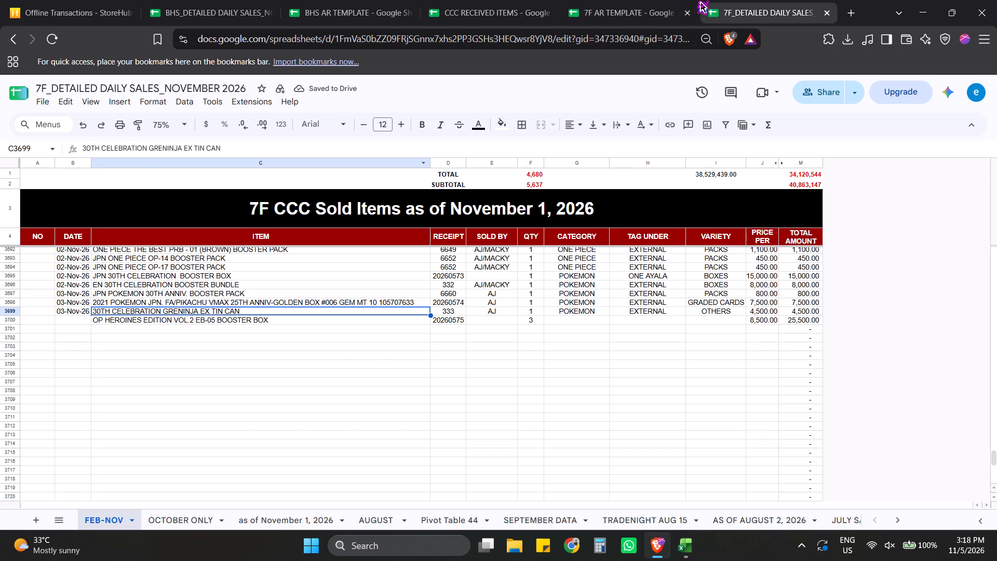
pyautogui.click(629, 0)
pyautogui.scroll(-5, 547, 266)
pyautogui.scroll(-1, 343, 436)
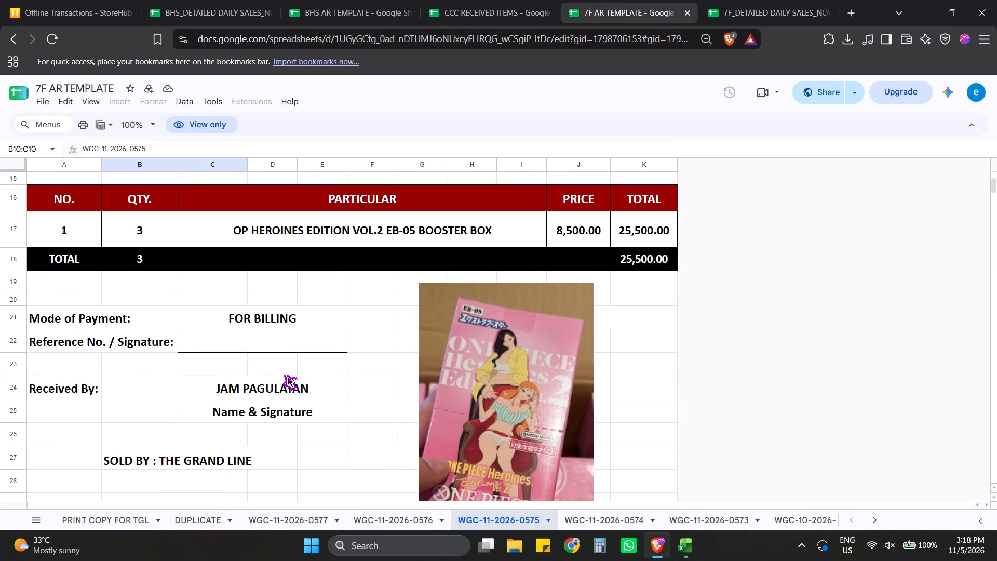
pyautogui.scroll(4, 501, 365)
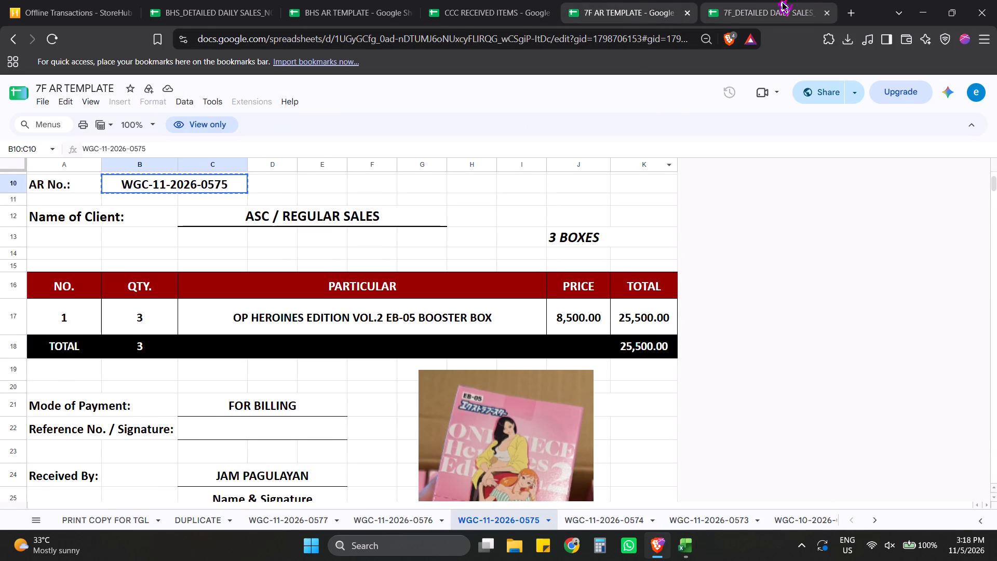
pyautogui.click(730, 0)
pyautogui.click(586, 0)
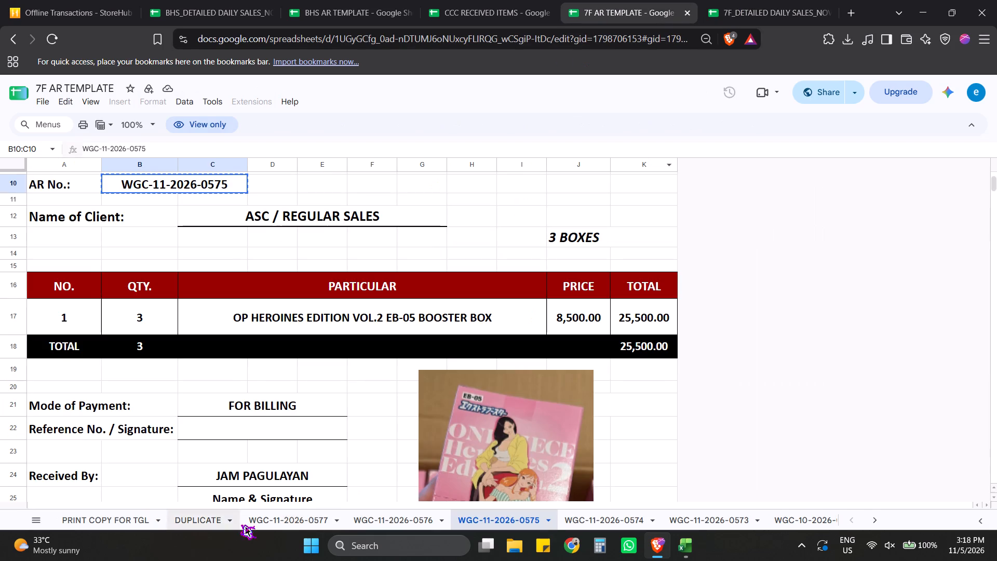
pyautogui.click(380, 518)
pyautogui.scroll(-5, 420, 417)
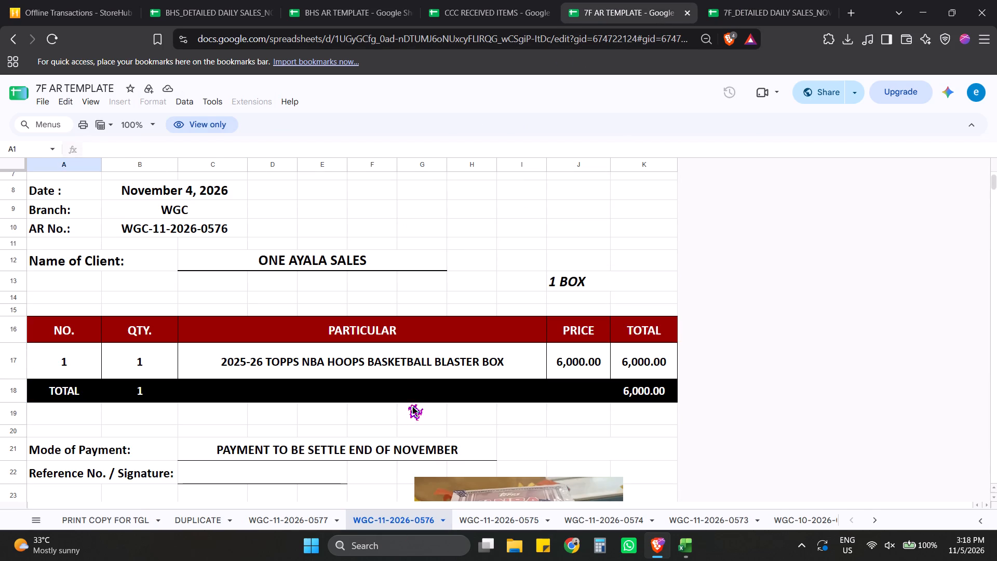
pyautogui.click(401, 359)
pyautogui.hotkey('ctrl', 'c')
pyautogui.click(762, 0)
pyautogui.click(362, 349)
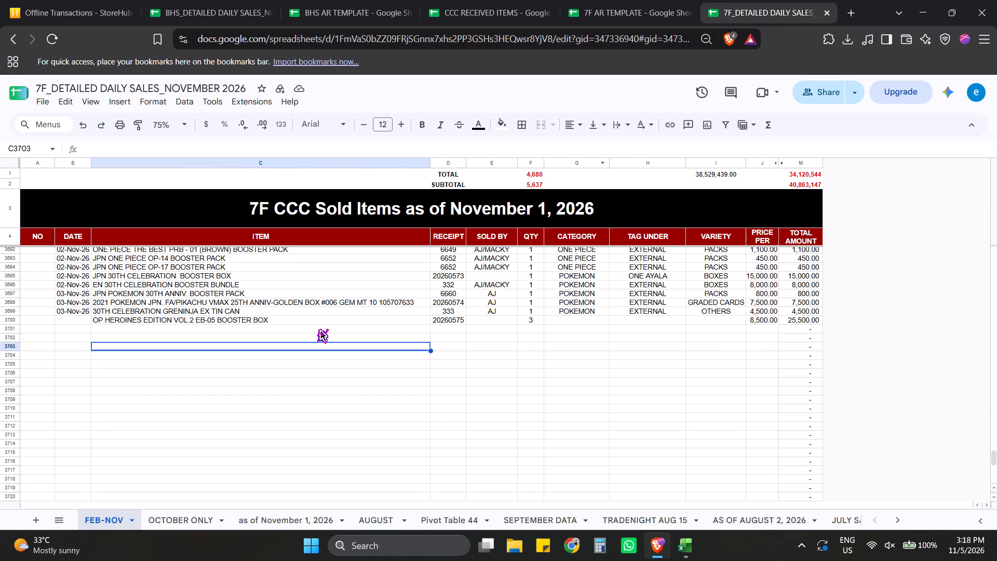
pyautogui.click(314, 327)
pyautogui.hotkey('ctrl', 'shift', 'v')
pyautogui.click(393, 386)
pyautogui.click(621, 0)
pyautogui.scroll(-5, 534, 294)
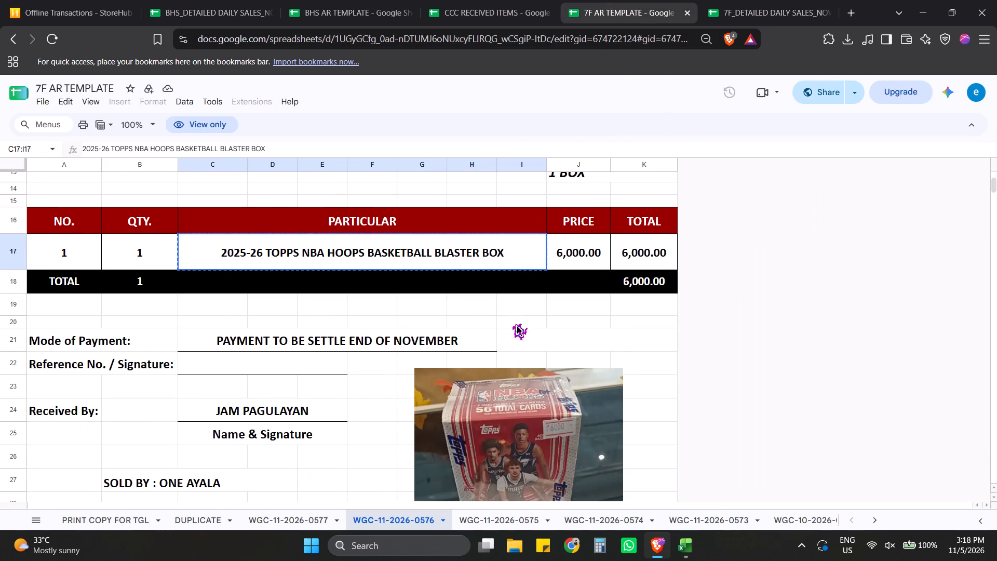
pyautogui.scroll(-2, 513, 338)
pyautogui.scroll(4, 603, 354)
pyautogui.click(590, 296)
pyautogui.hotkey('ctrl', 'c')
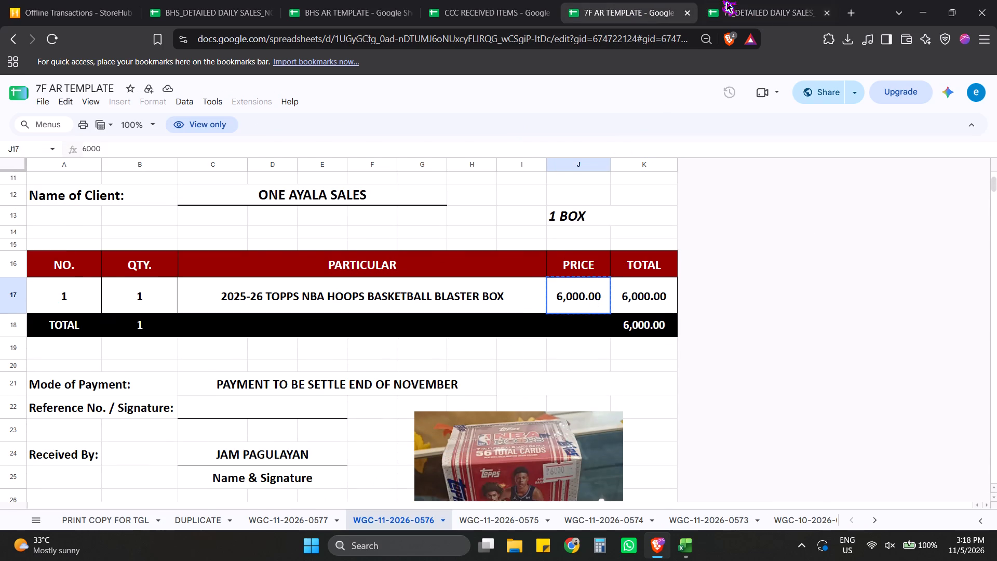
pyautogui.click(784, 0)
pyautogui.click(754, 327)
pyautogui.hotkey('ctrl', 'shift', 'v')
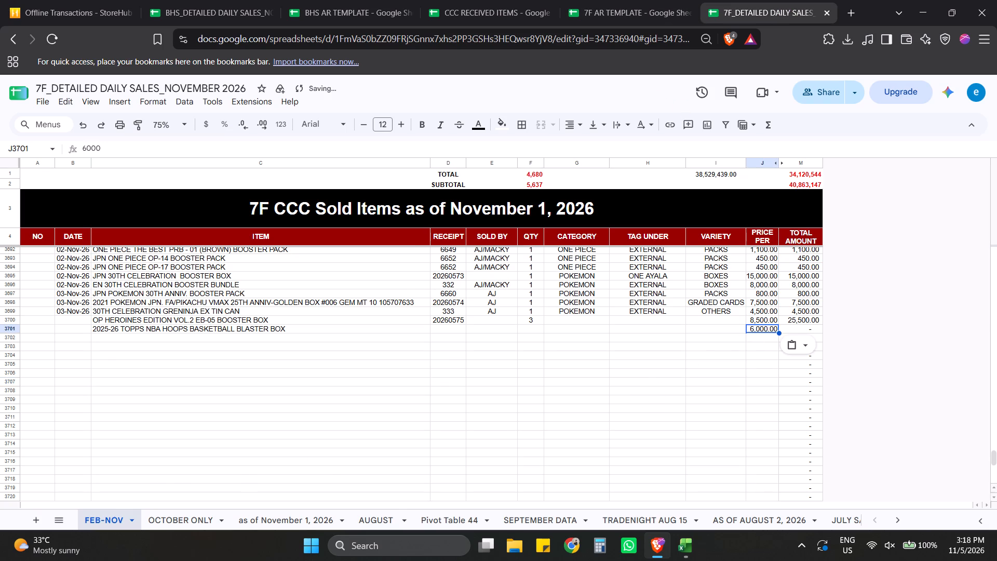
pyautogui.click(516, 0)
pyautogui.click(650, 0)
pyautogui.click(149, 300)
pyautogui.hotkey('ctrl', 'c')
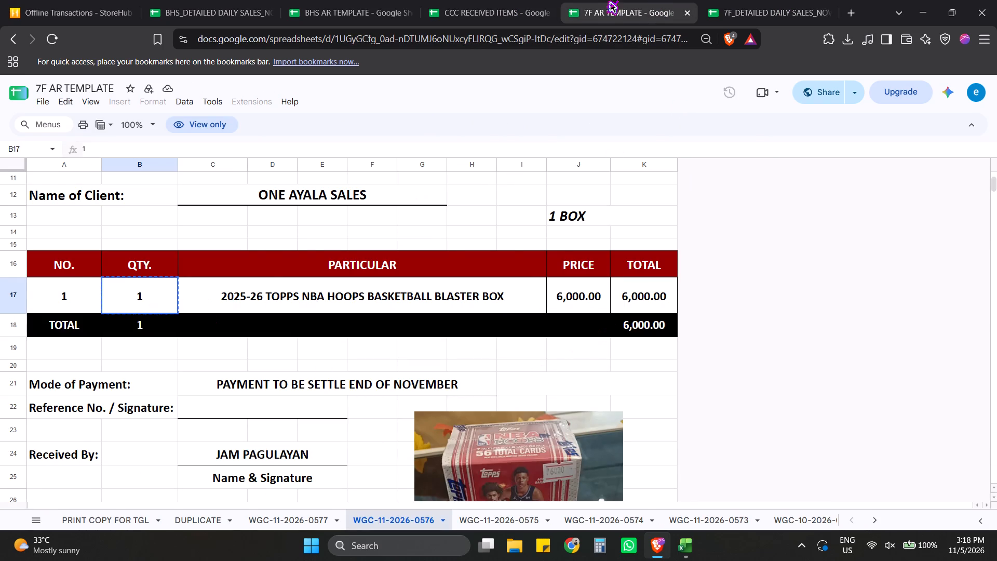
pyautogui.click(606, 0)
pyautogui.click(760, 0)
pyautogui.click(601, 351)
pyautogui.click(532, 332)
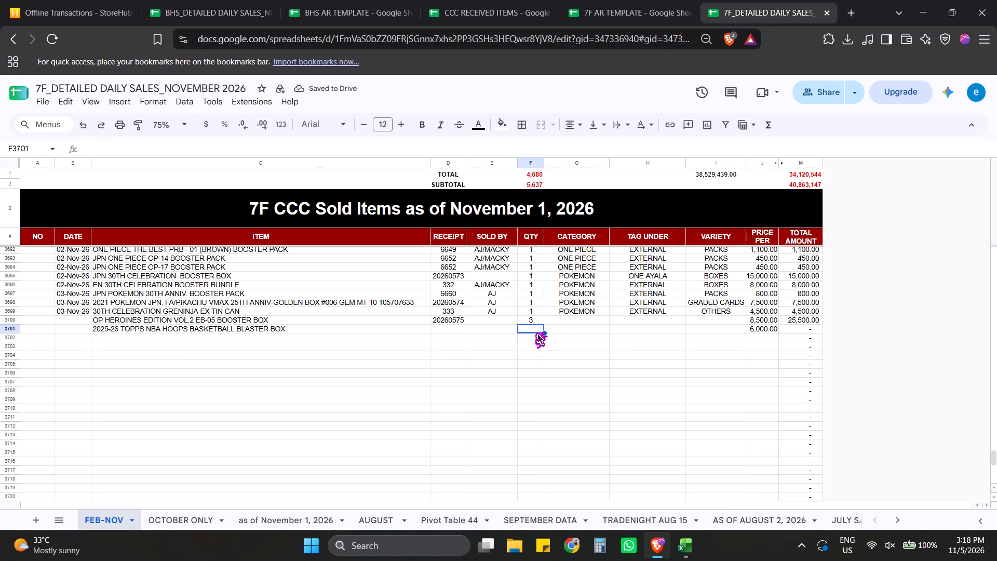
pyautogui.hotkey('ctrl', 'shift', 'v')
pyautogui.click(515, 386)
pyautogui.click(603, 366)
pyautogui.click(478, 330)
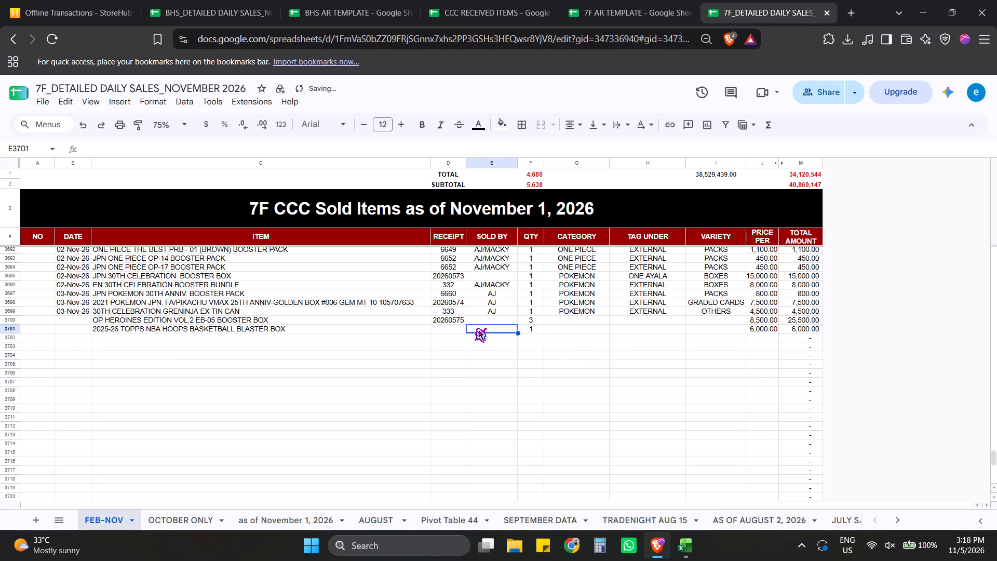
pyautogui.moveTo(455, 323); pyautogui.dragTo(455, 328)
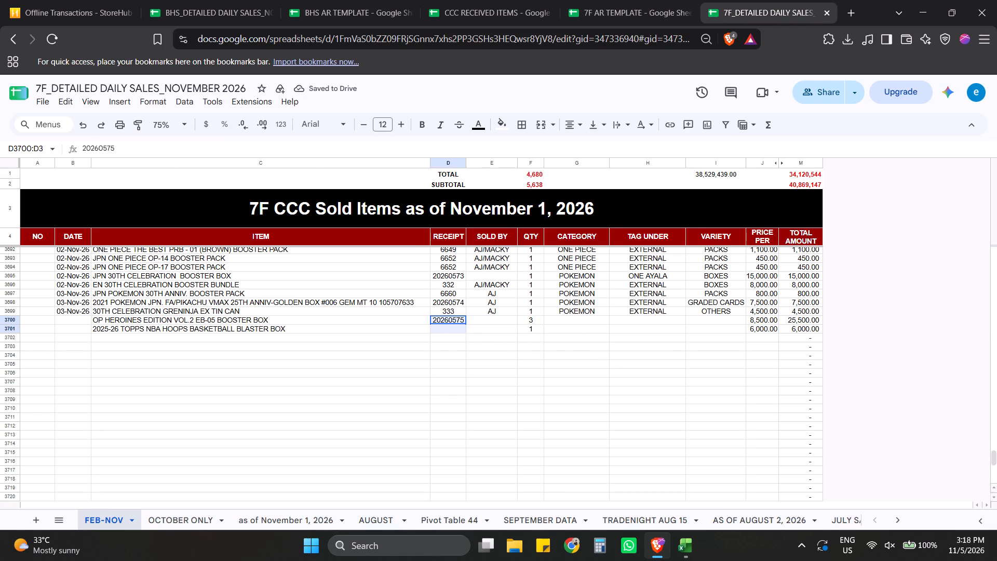
pyautogui.click(635, 0)
pyautogui.scroll(4, 800, 244)
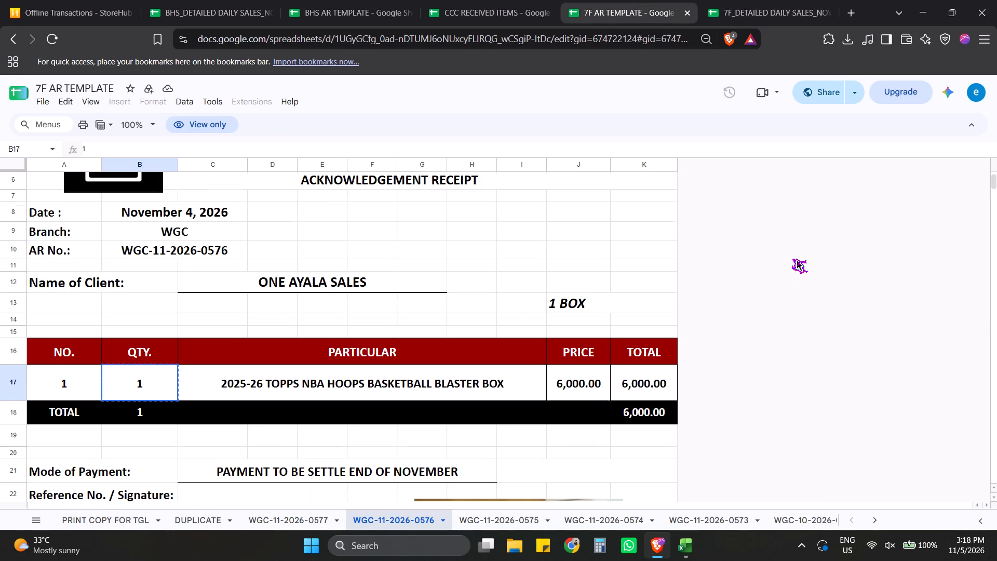
pyautogui.click(792, 0)
pyautogui.click(542, 373)
pyautogui.click(452, 323)
pyautogui.hotkey('ctrl', 'c')
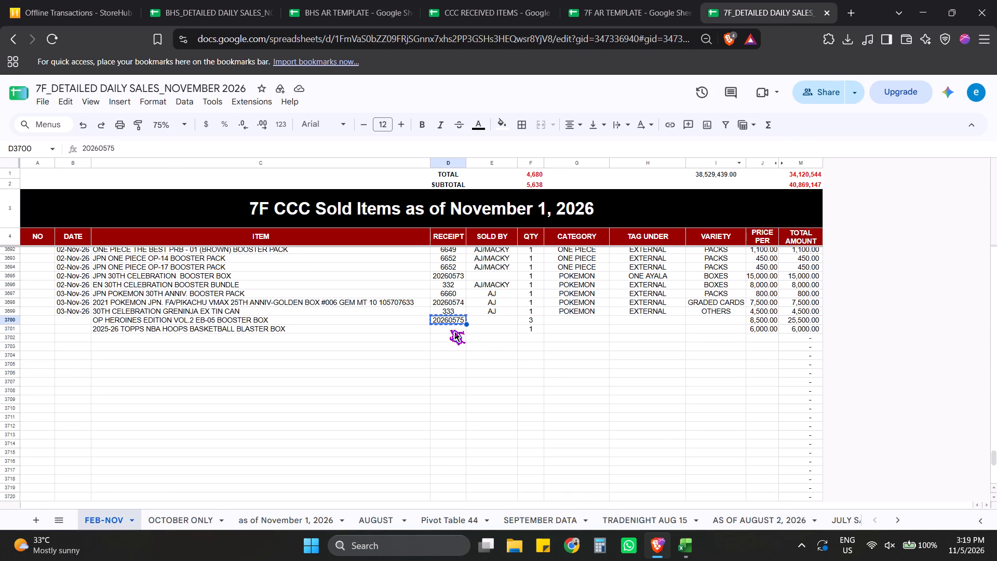
pyautogui.click(450, 329)
pyautogui.hotkey('ctrl', 'v')
pyautogui.click(166, 157)
pyautogui.click(161, 142)
pyautogui.press('BackSpace')
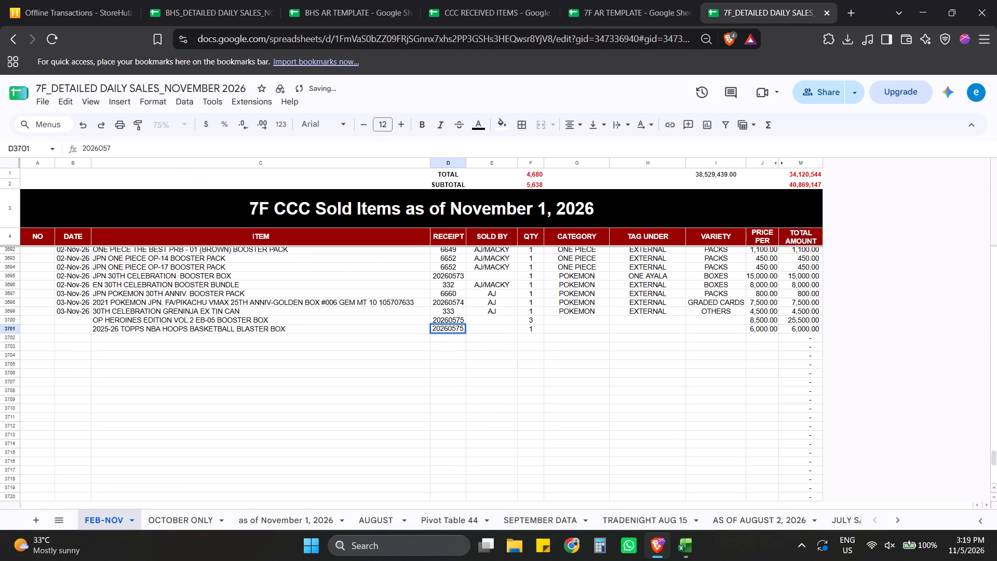
pyautogui.press('6')
pyautogui.press('Return')
pyautogui.click(511, 389)
# Set the CATEGORY to ONE PIECE for row 3700 and BASKETBALL for row 3701.
pyautogui.click(507, 326)
pyautogui.click(584, 320)
pyautogui.click(584, 308)
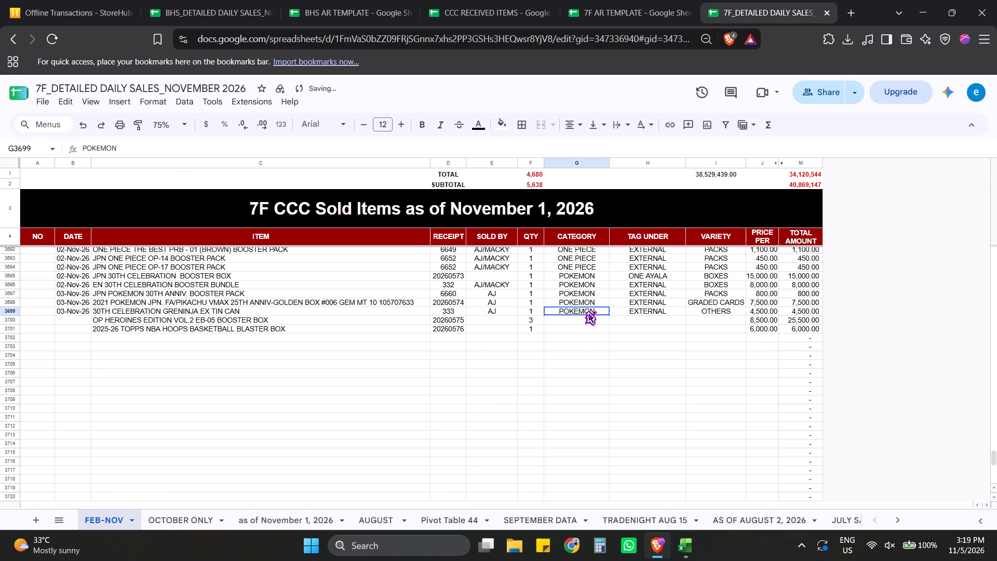
pyautogui.click(571, 325)
pyautogui.click(573, 321)
pyautogui.write('ONE')
pyautogui.press('Return')
pyautogui.write('BAS')
pyautogui.press('Tab')
# Set TAG UNDER to INTERNAL for row 3700 and EXTERNAL for row 3701.
pyautogui.press('Up')
pyautogui.press('e')
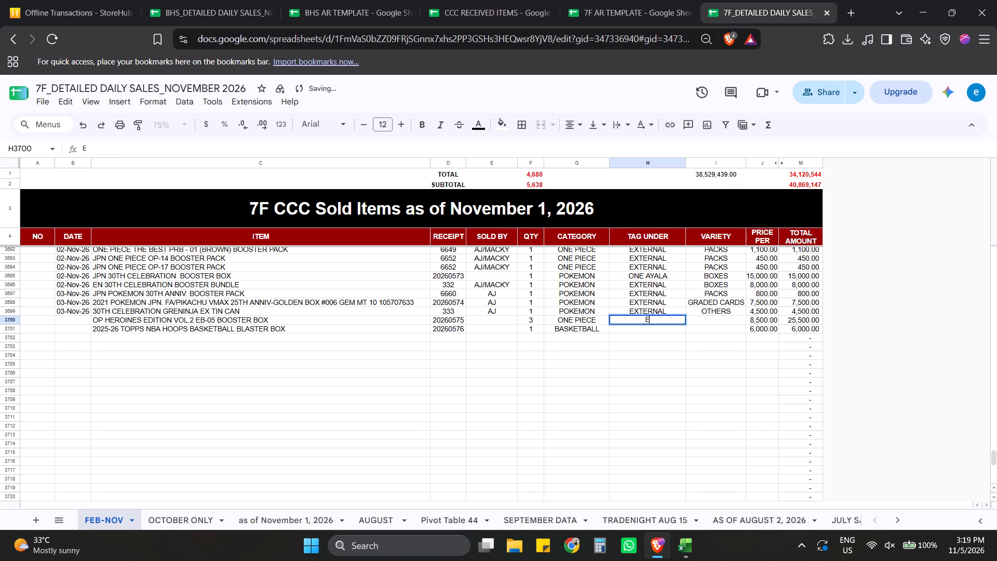
pyautogui.press('BackSpace')
pyautogui.press('BackSpace')
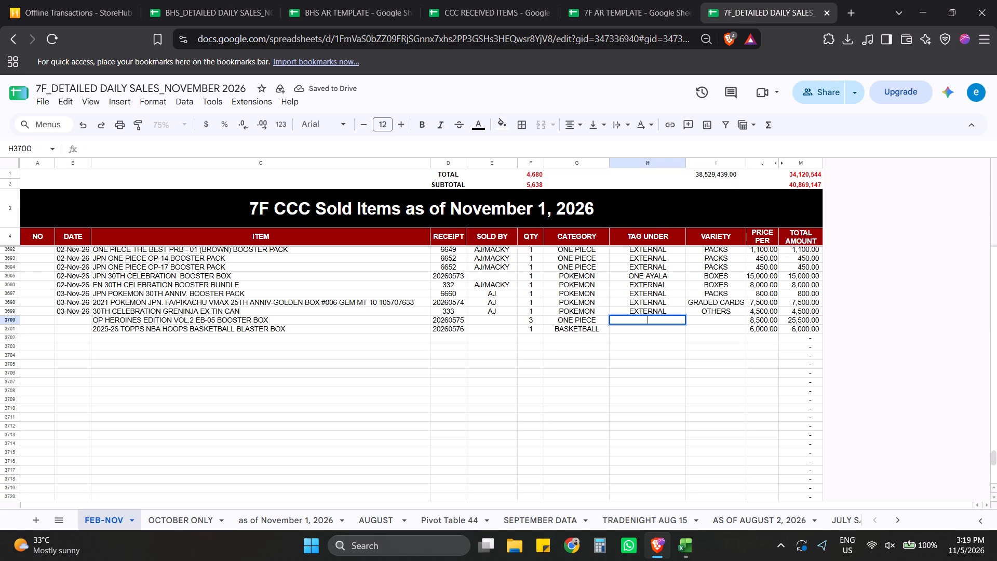
pyautogui.write('IN')
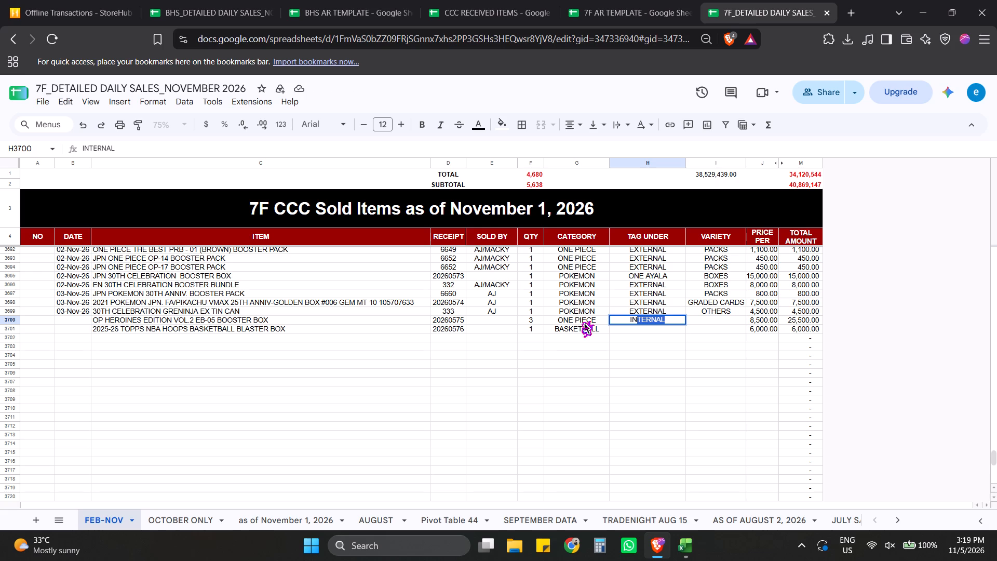
pyautogui.press('Return')
pyautogui.write('EX')
pyautogui.press('Return')
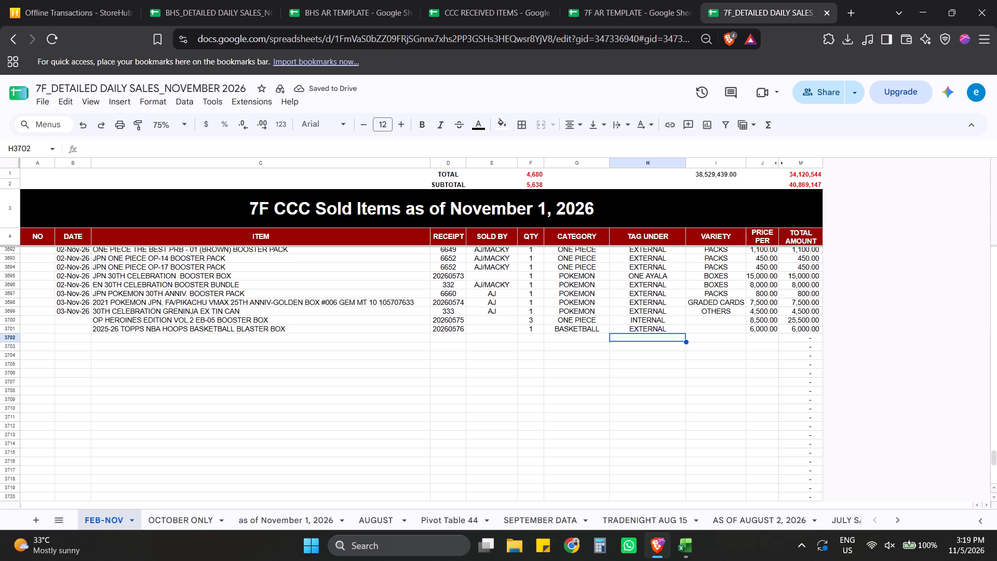
# Set the VARIETY of rows 3700 and 3701 to BOXES.
pyautogui.press('Up')
pyautogui.press('Right')
pyautogui.press('Up')
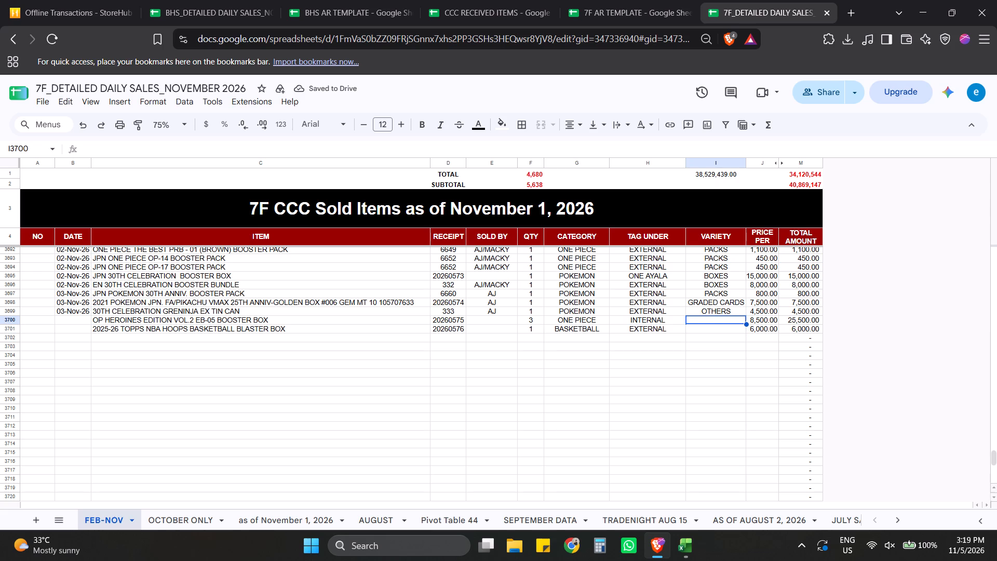
pyautogui.write('BO')
pyautogui.press('Return')
pyautogui.press('b')
pyautogui.press('Return')
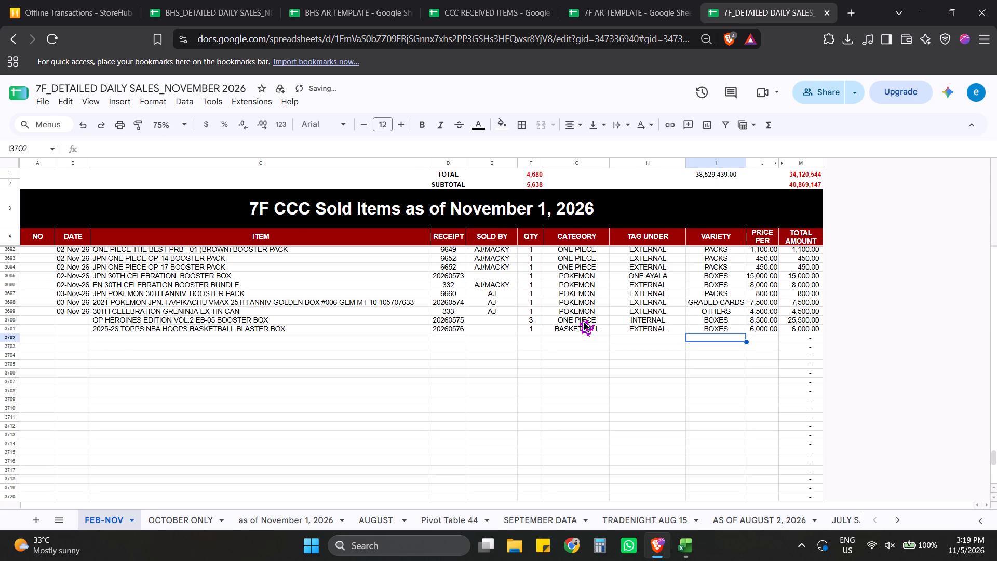
# Fill the DATE down from row 3699 into row 3700 as 04-Nov-26 and copy that date into row 3701.
pyautogui.click(67, 310)
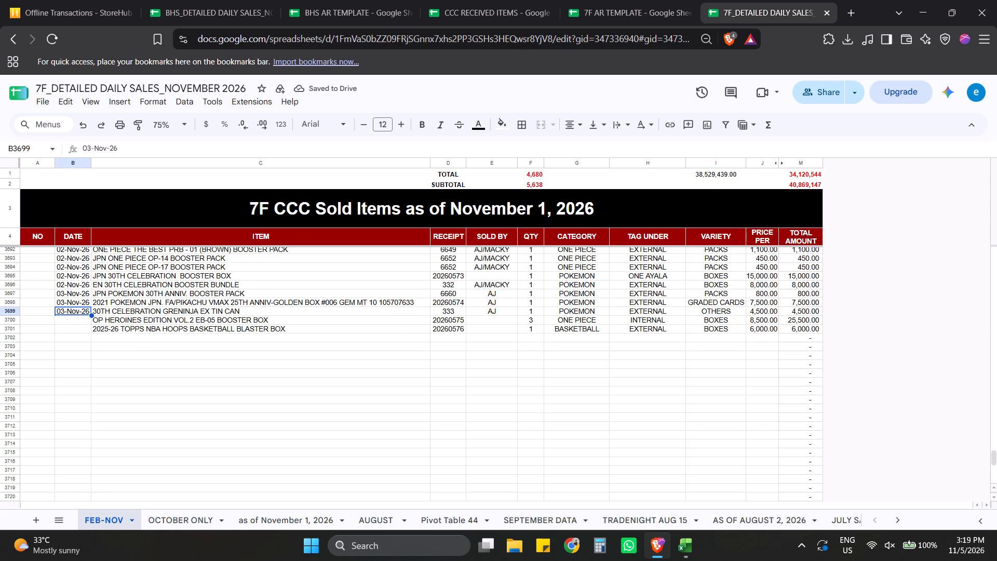
pyautogui.moveTo(90, 315); pyautogui.dragTo(89, 319)
pyautogui.click(79, 338)
pyautogui.click(76, 322)
pyautogui.hotkey('ctrl', 'c')
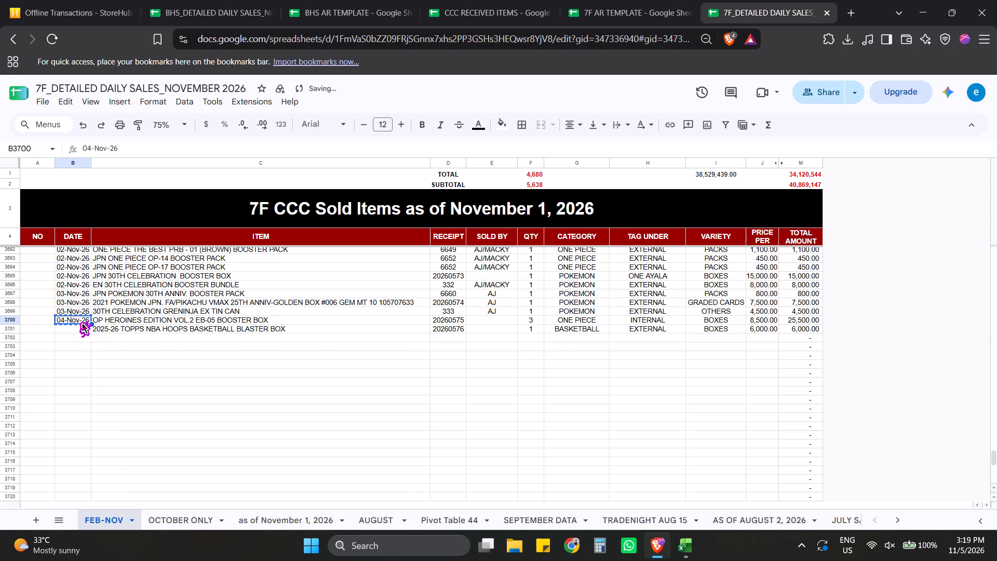
pyautogui.click(75, 327)
pyautogui.hotkey('ctrl', 'v')
pyautogui.keyDown('ctrl'); pyautogui.click(127, 368); pyautogui.keyUp('ctrl')
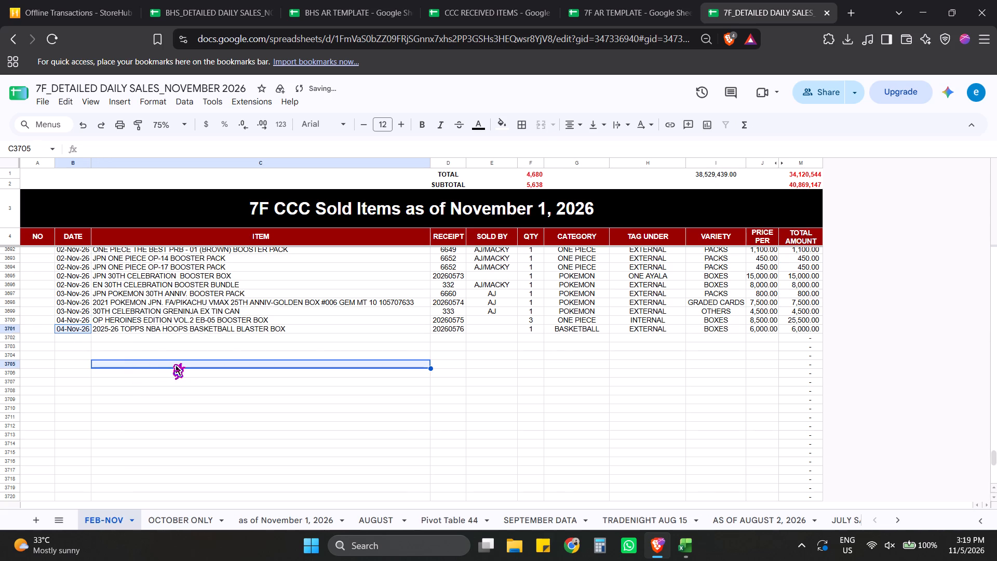
# Review the sales entries in rows 3697 to 3701 against the exported transactions in Excel.
pyautogui.click(291, 392)
pyautogui.click(383, 331)
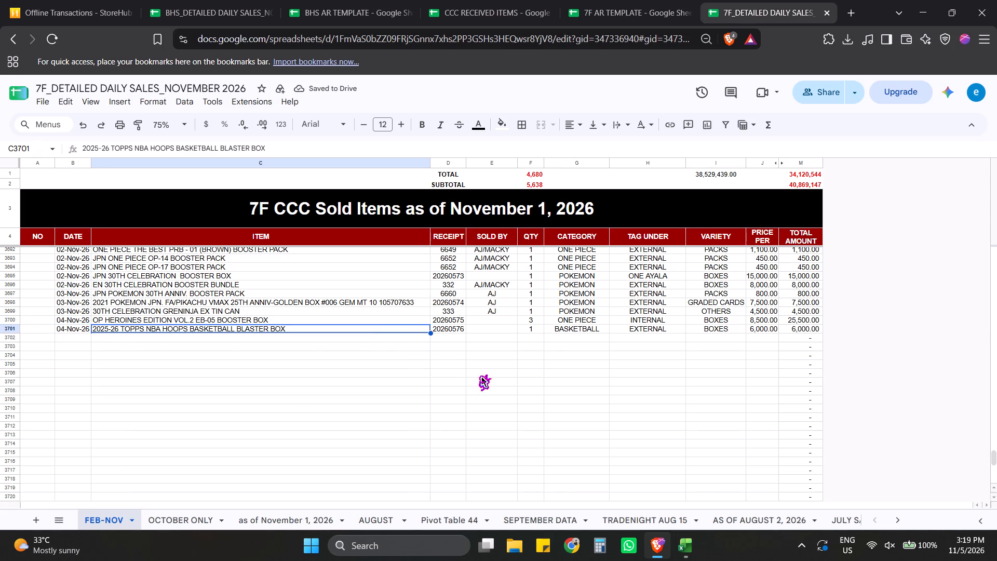
pyautogui.click(510, 367)
pyautogui.click(591, 329)
pyautogui.click(760, 335)
pyautogui.hotkey('alt', 'Tab')
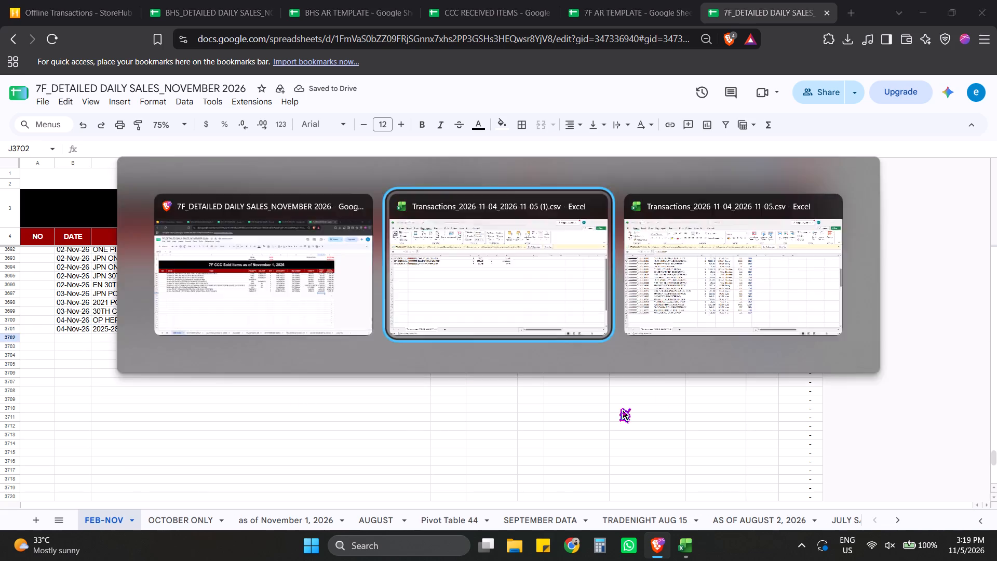
pyautogui.hotkey('alt', 'Tab')
pyautogui.hotkey('alt', 'Tab')
pyautogui.hotkey('alt', 'Tab')
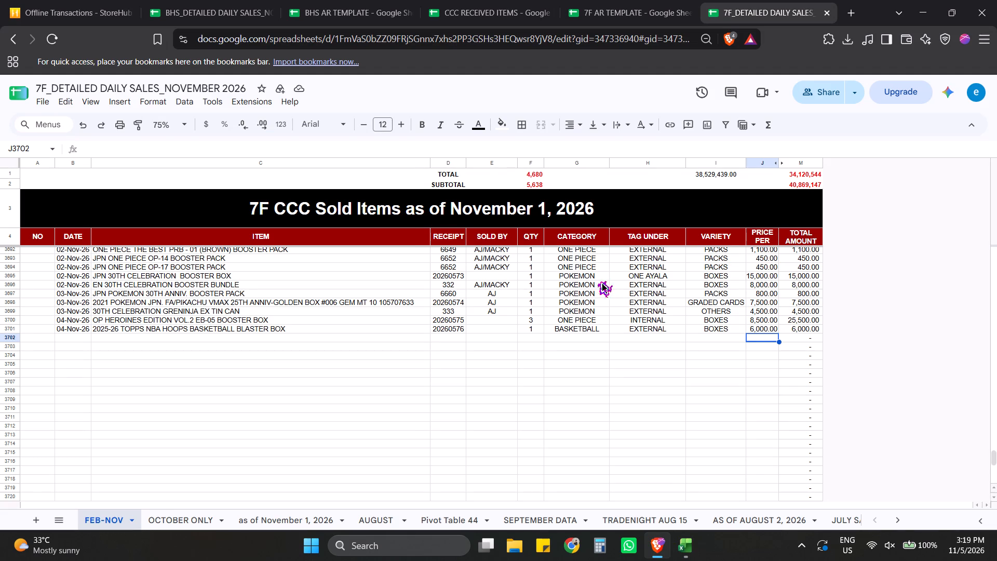
pyautogui.click(224, 297)
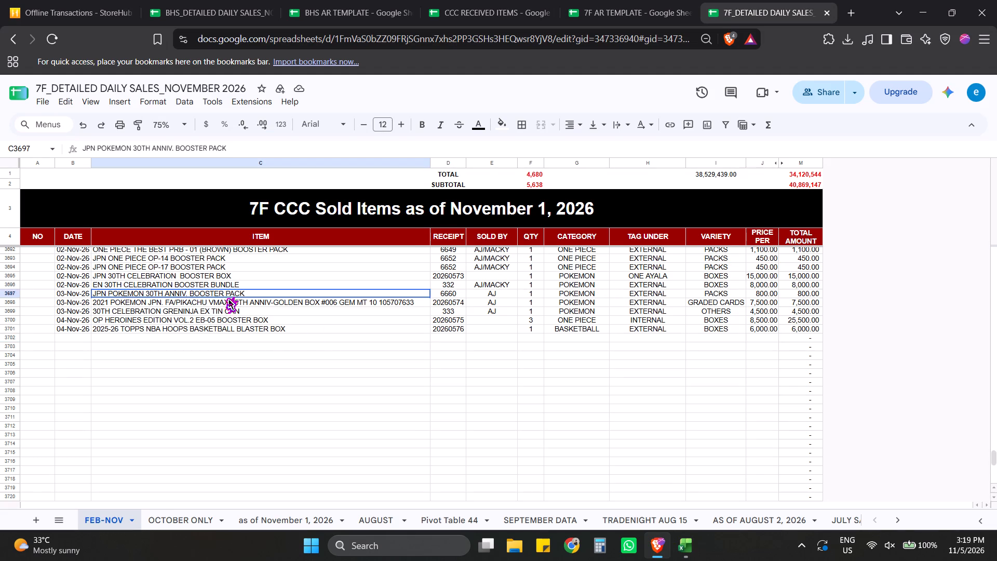
pyautogui.click(222, 311)
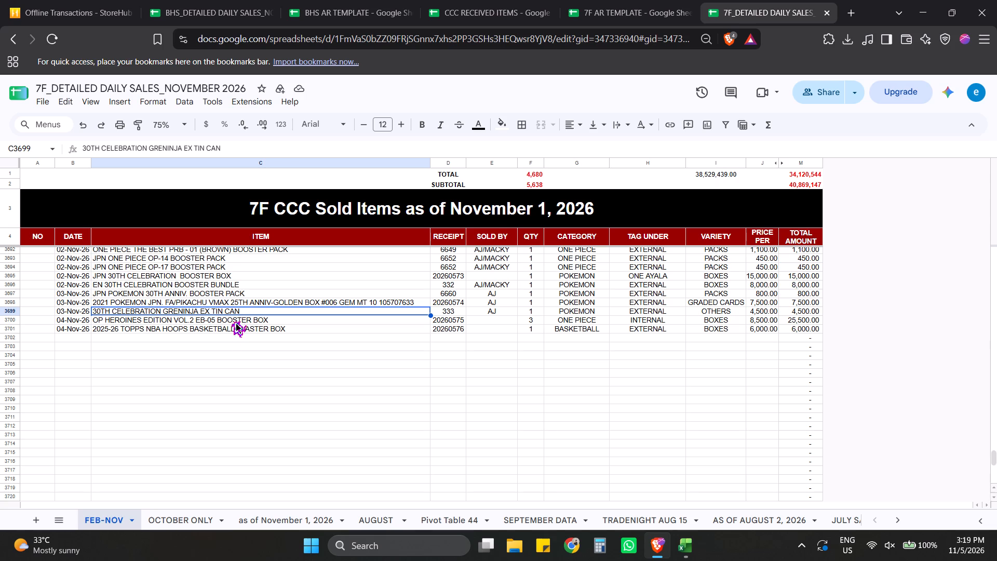
pyautogui.click(635, 383)
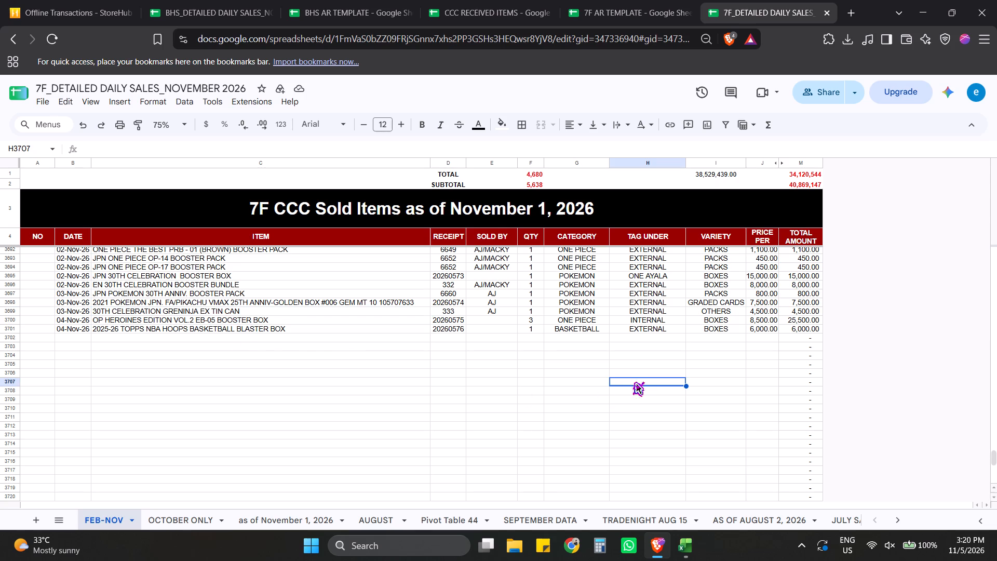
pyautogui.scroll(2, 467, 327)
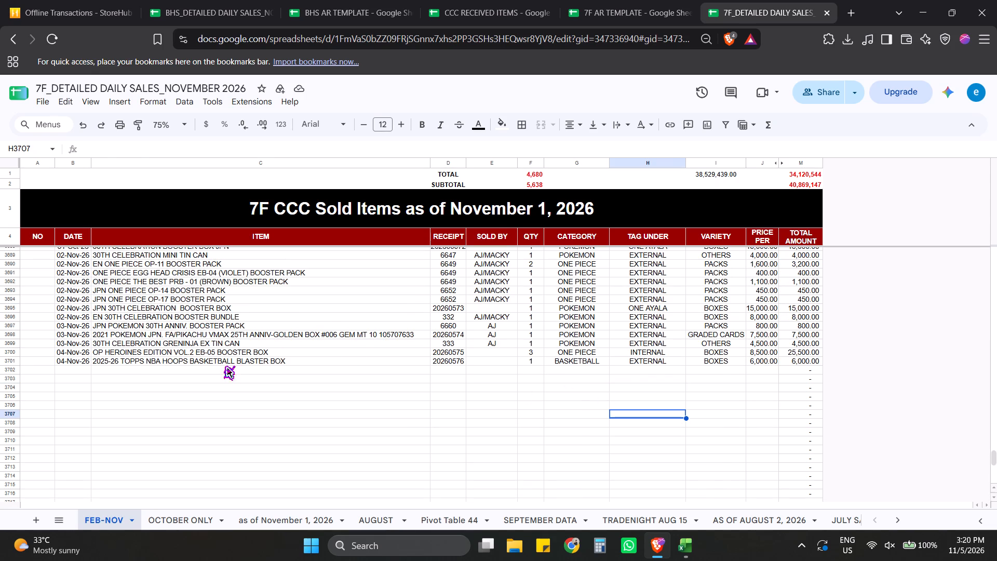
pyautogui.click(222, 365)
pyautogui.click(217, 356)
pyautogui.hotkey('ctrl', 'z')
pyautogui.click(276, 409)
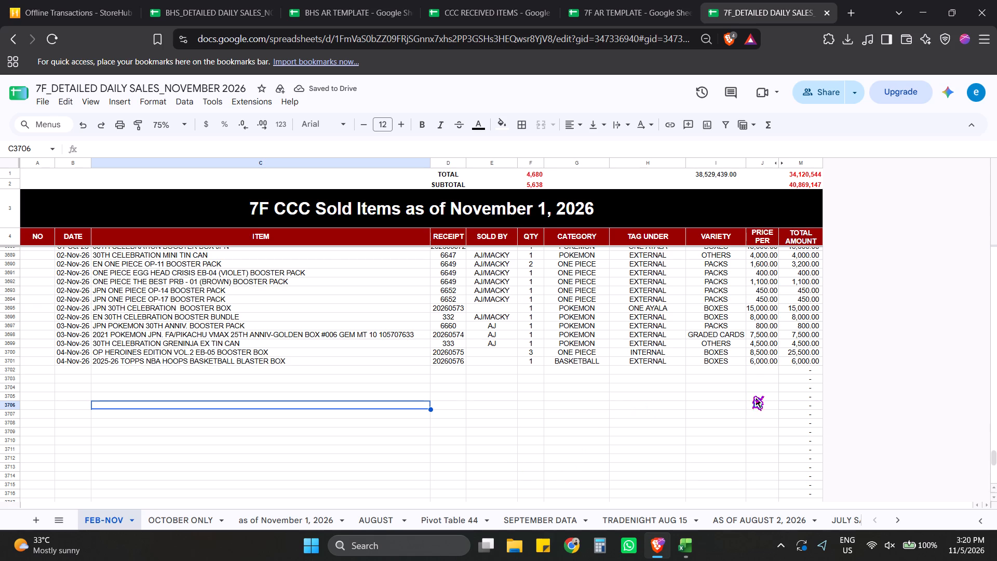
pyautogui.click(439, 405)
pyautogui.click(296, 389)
pyautogui.click(623, 0)
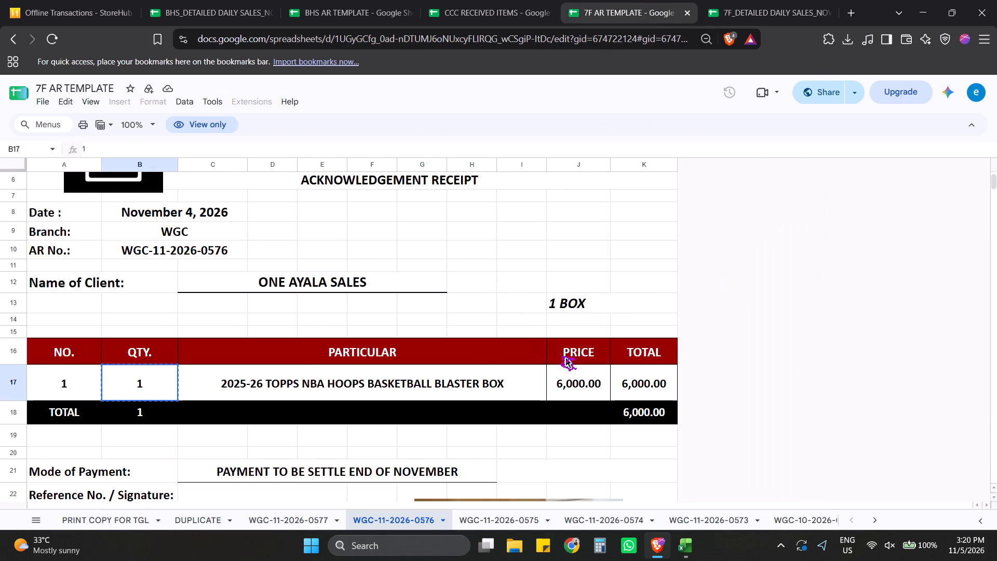
pyautogui.scroll(-11, 416, 371)
pyautogui.scroll(-13, 603, 409)
pyautogui.scroll(13, 680, 430)
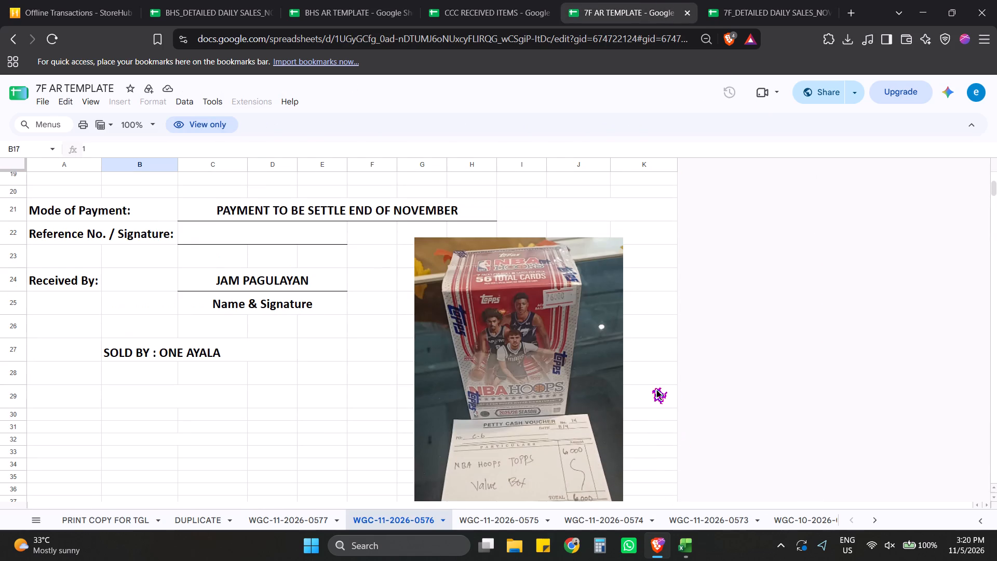
pyautogui.scroll(6, 657, 418)
pyautogui.scroll(-7, 649, 402)
pyautogui.scroll(6, 646, 406)
pyautogui.scroll(-7, 634, 386)
pyautogui.scroll(5, 646, 384)
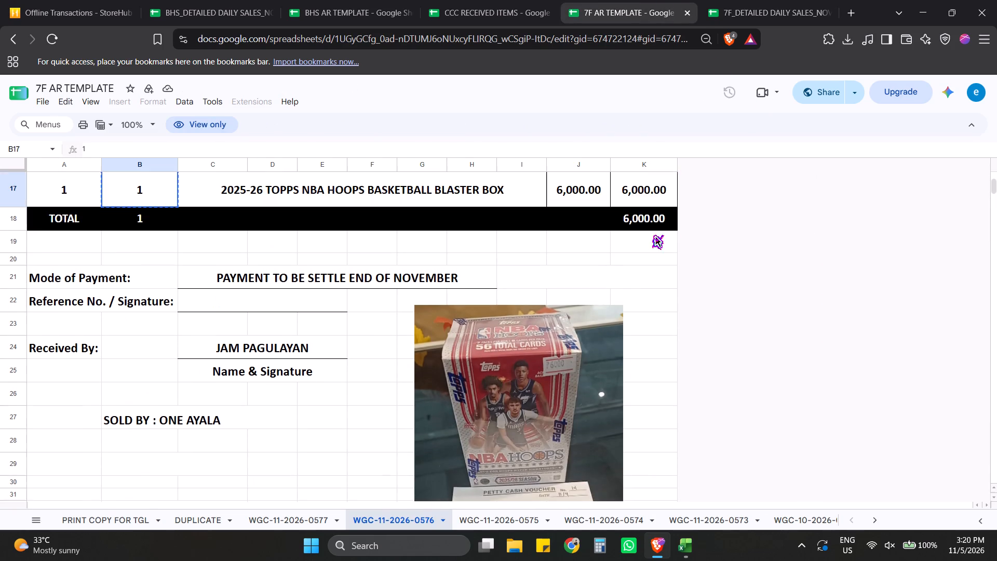
pyautogui.click(731, 0)
pyautogui.moveTo(636, 0); pyautogui.dragTo(627, 0)
pyautogui.click(509, 0)
pyautogui.click(630, 0)
pyautogui.click(756, 0)
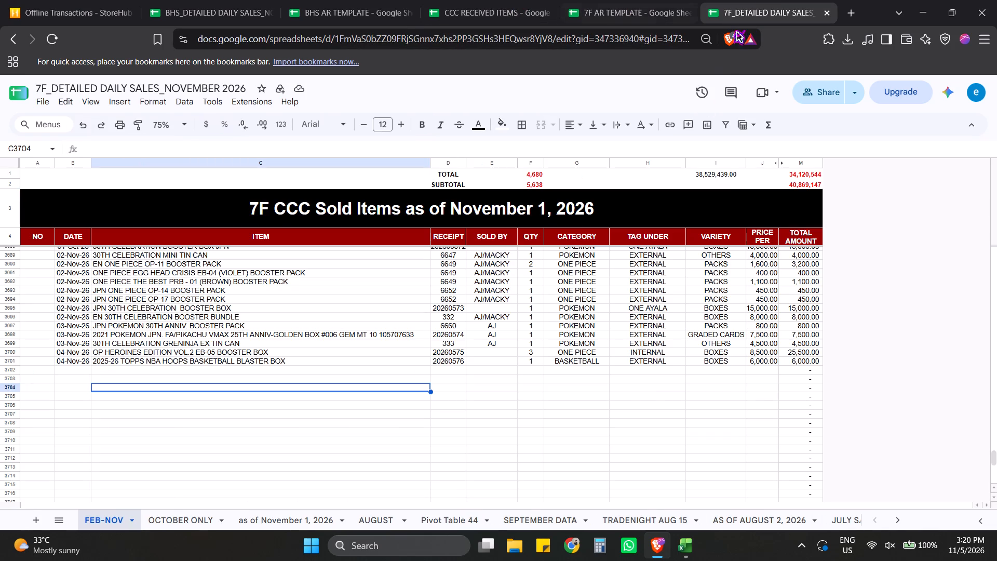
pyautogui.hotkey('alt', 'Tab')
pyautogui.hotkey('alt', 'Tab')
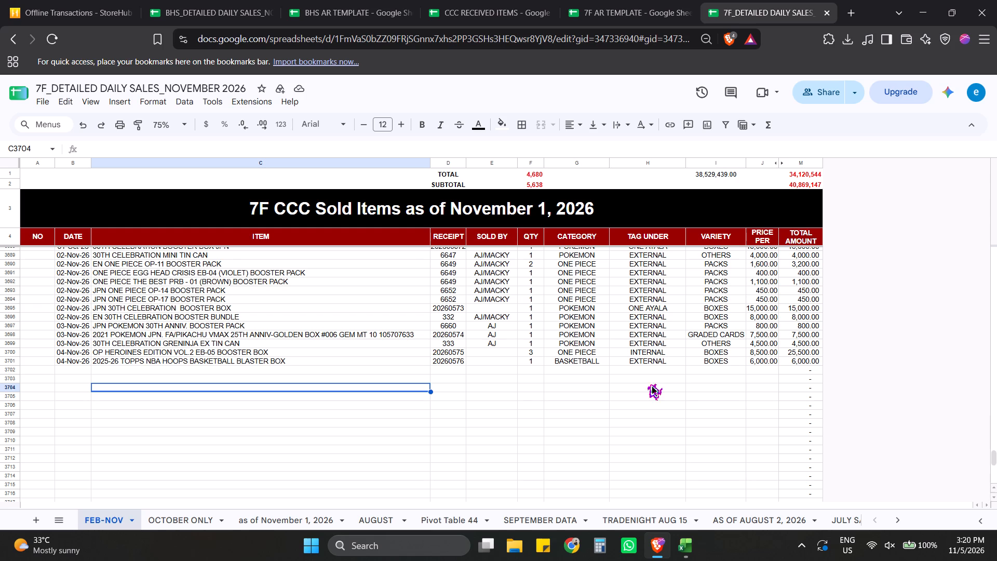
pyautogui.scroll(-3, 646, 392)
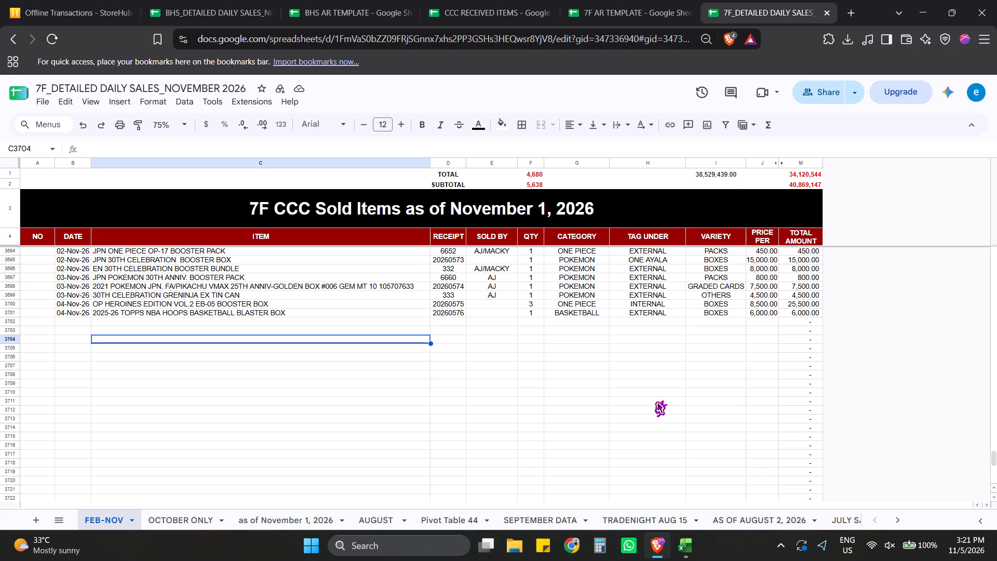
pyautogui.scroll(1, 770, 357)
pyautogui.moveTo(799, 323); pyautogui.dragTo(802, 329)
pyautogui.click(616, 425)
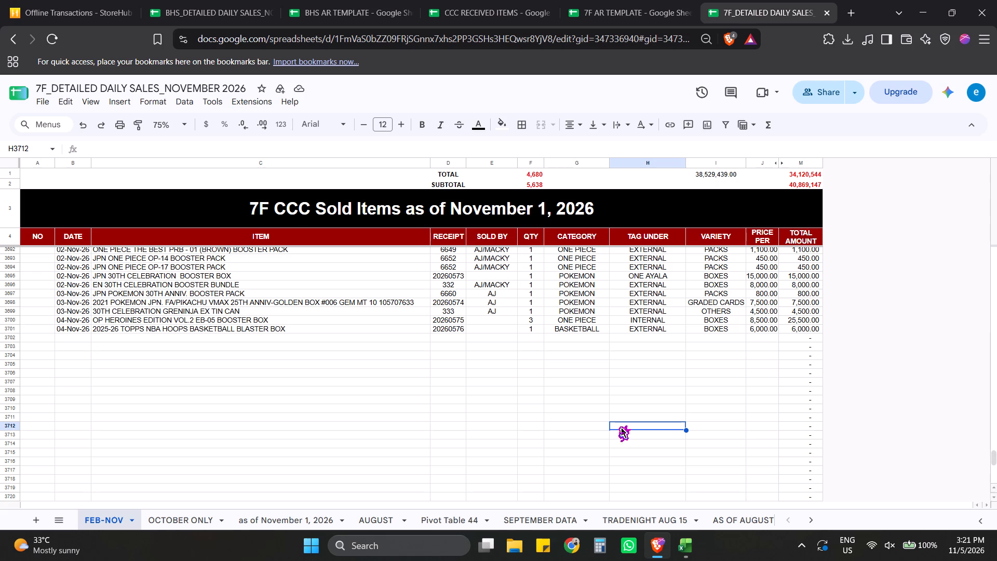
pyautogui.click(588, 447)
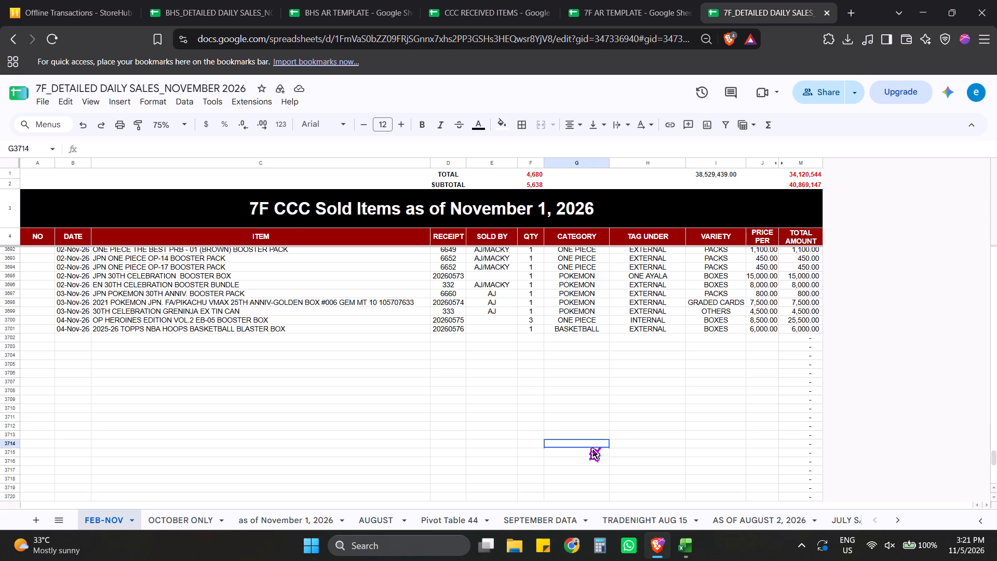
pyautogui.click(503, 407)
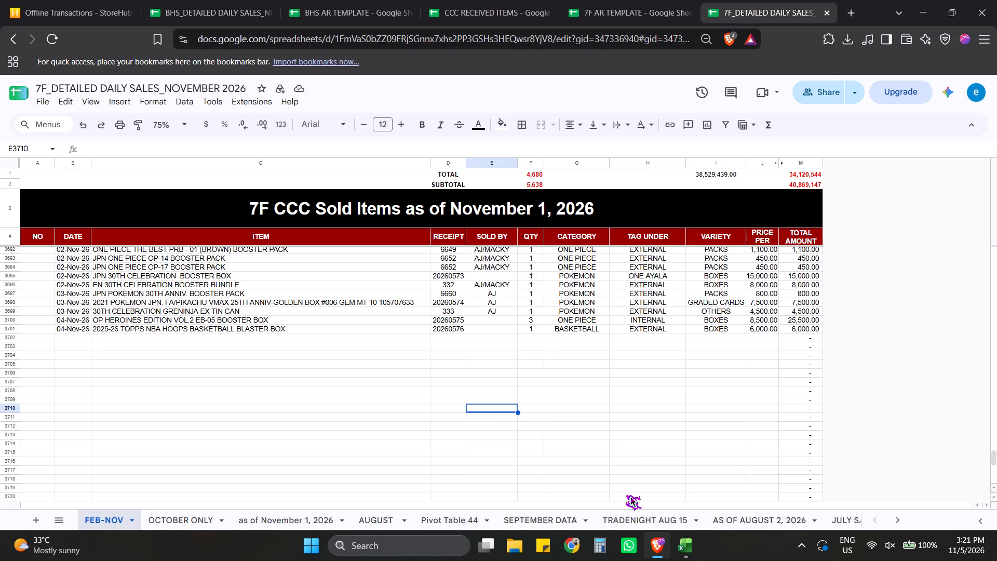